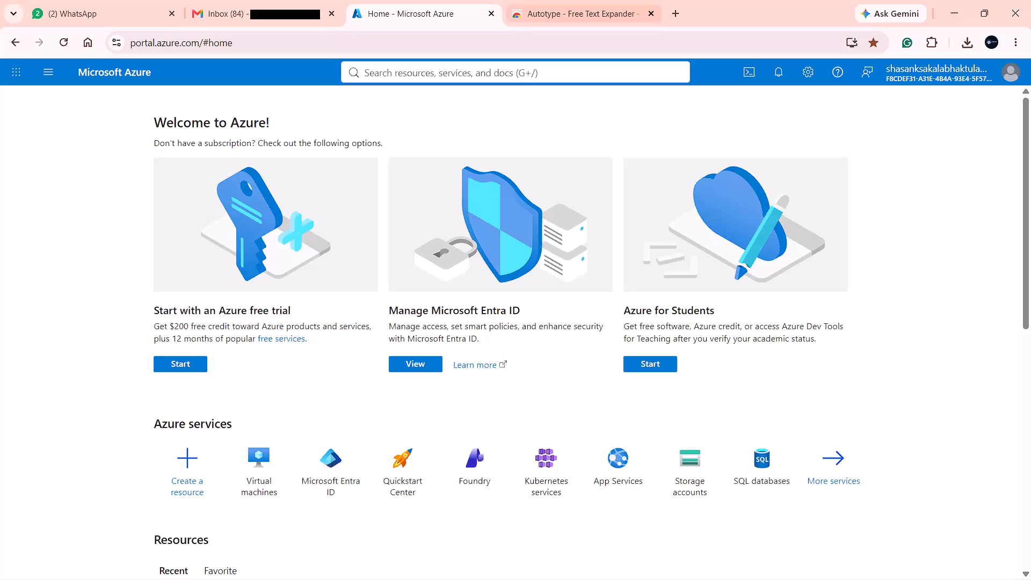
Close the Autotype browser tab.
left_click(653, 13)
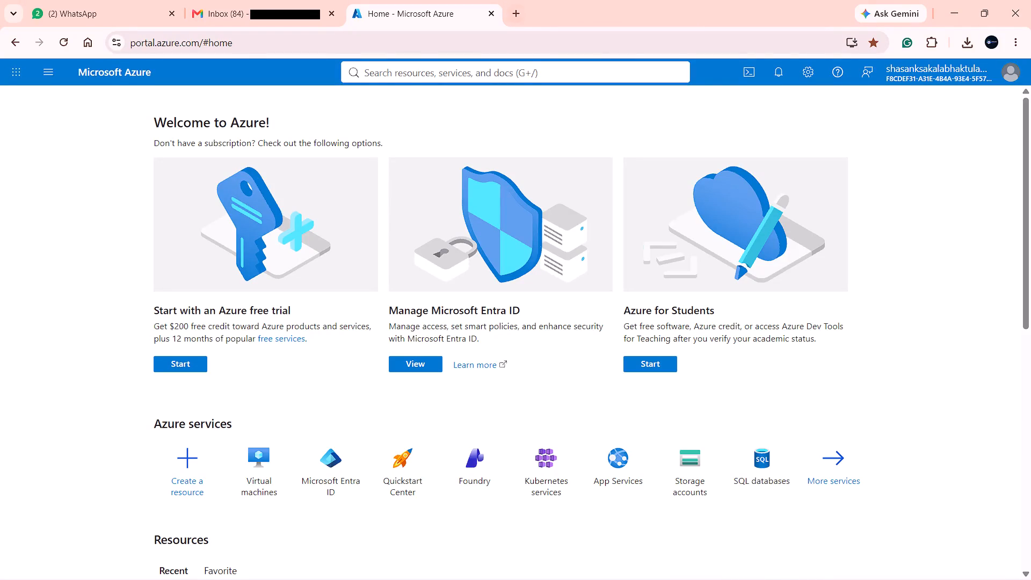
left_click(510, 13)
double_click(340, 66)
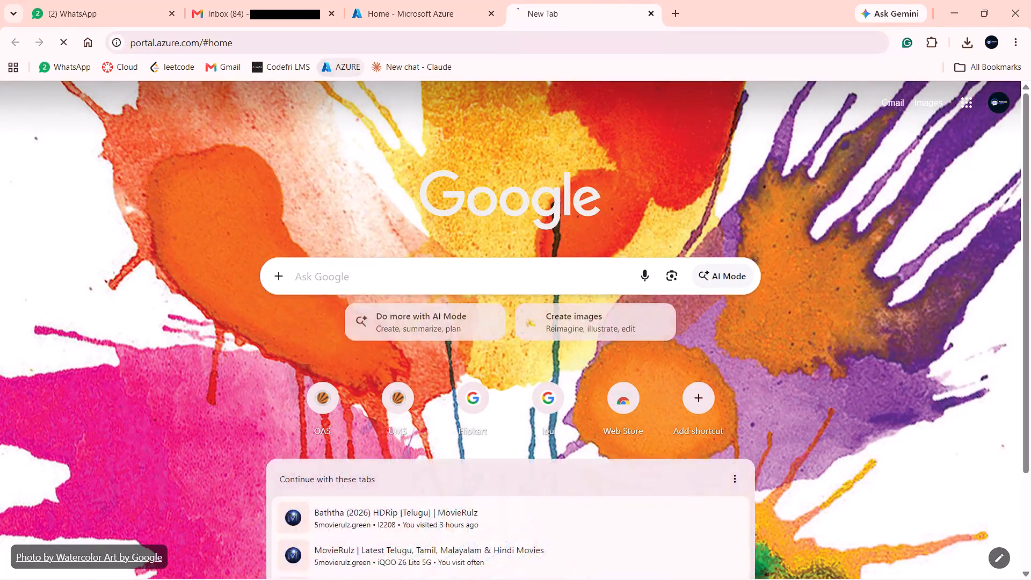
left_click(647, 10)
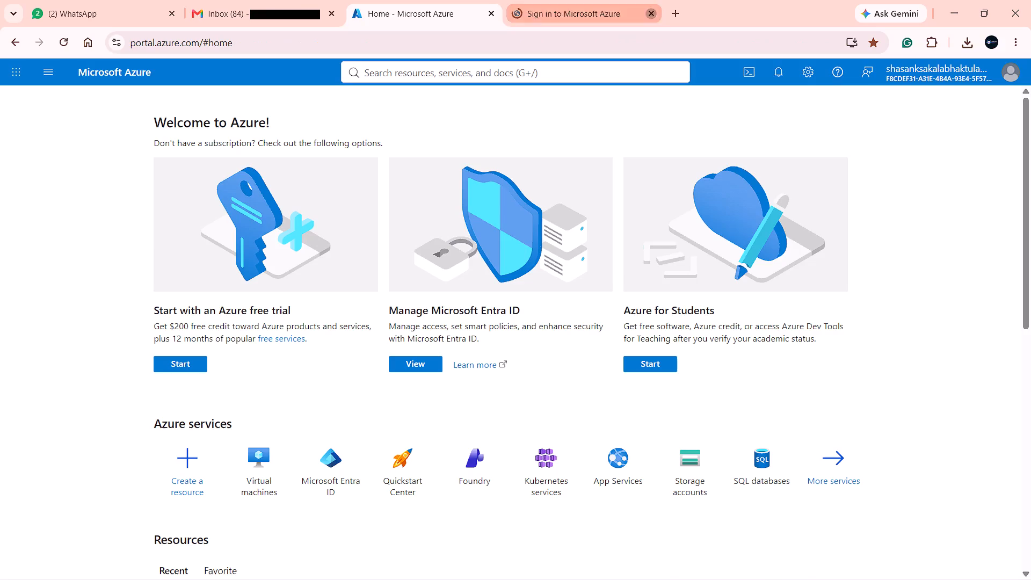
Open the LPU Live chat site in a new tab and check the GEO297, INT328 and INT416 group messages.
left_click(517, 14)
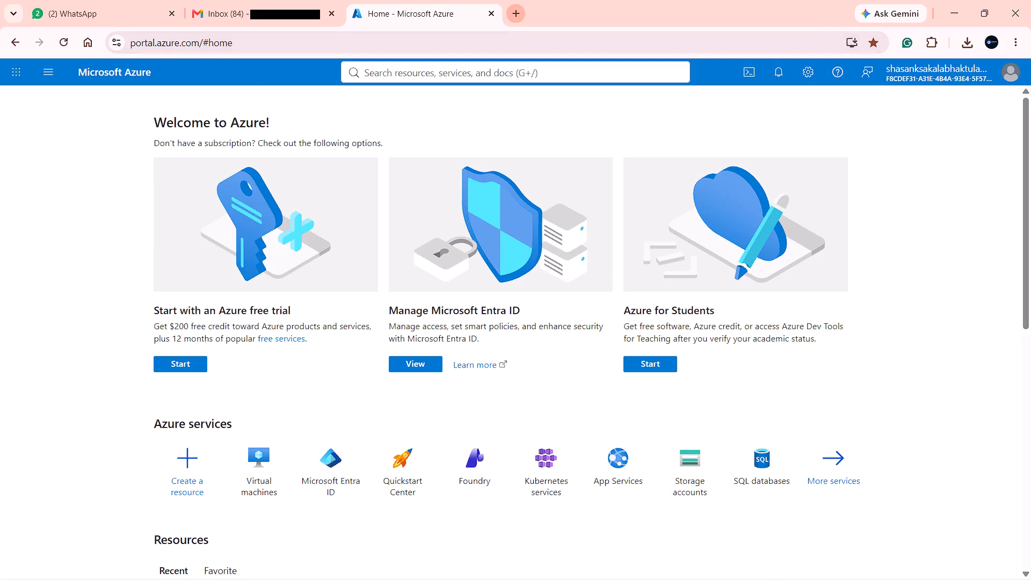
type("lpu")
key("space")
key("Return")
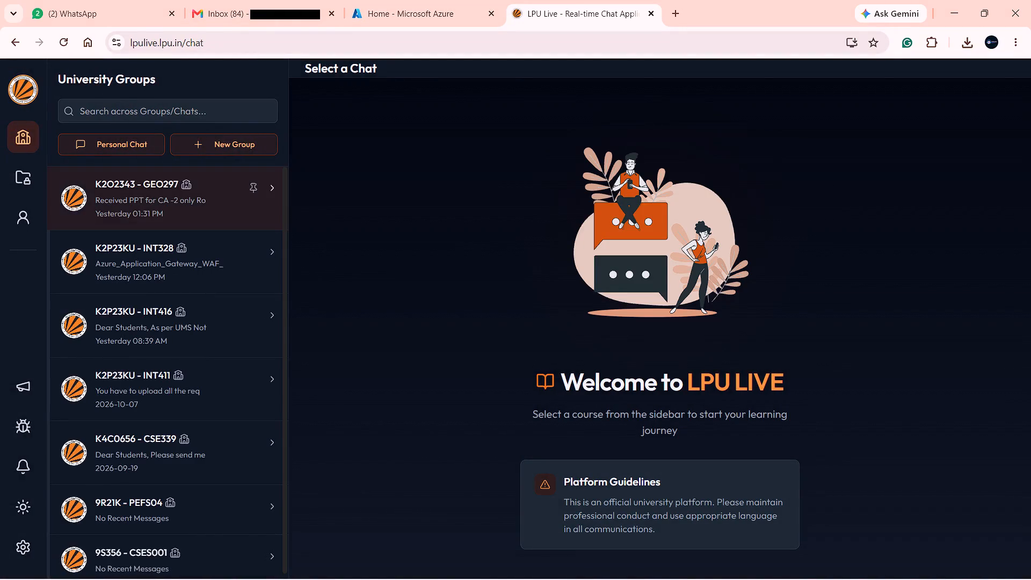
left_click(182, 207)
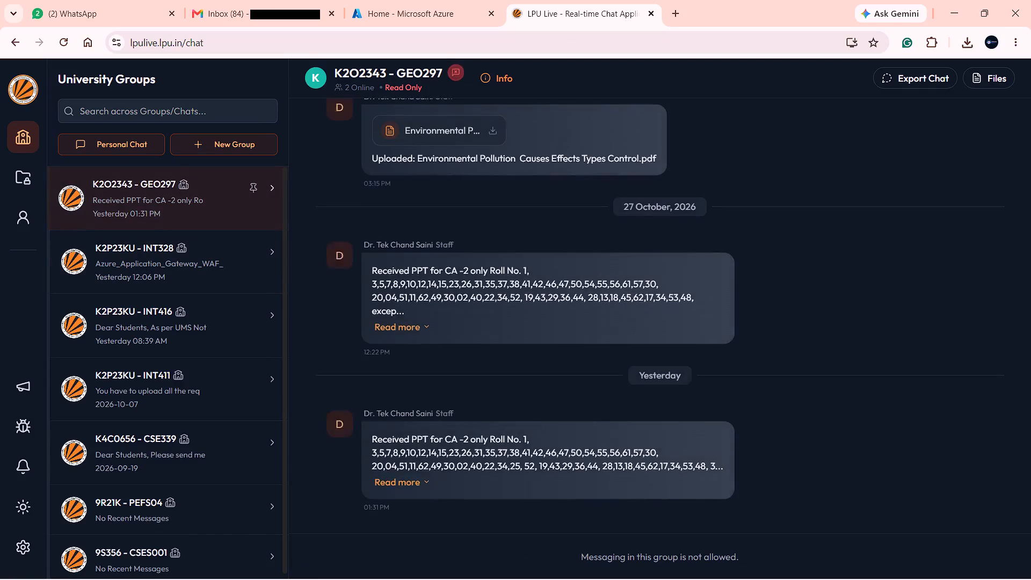
left_click(178, 253)
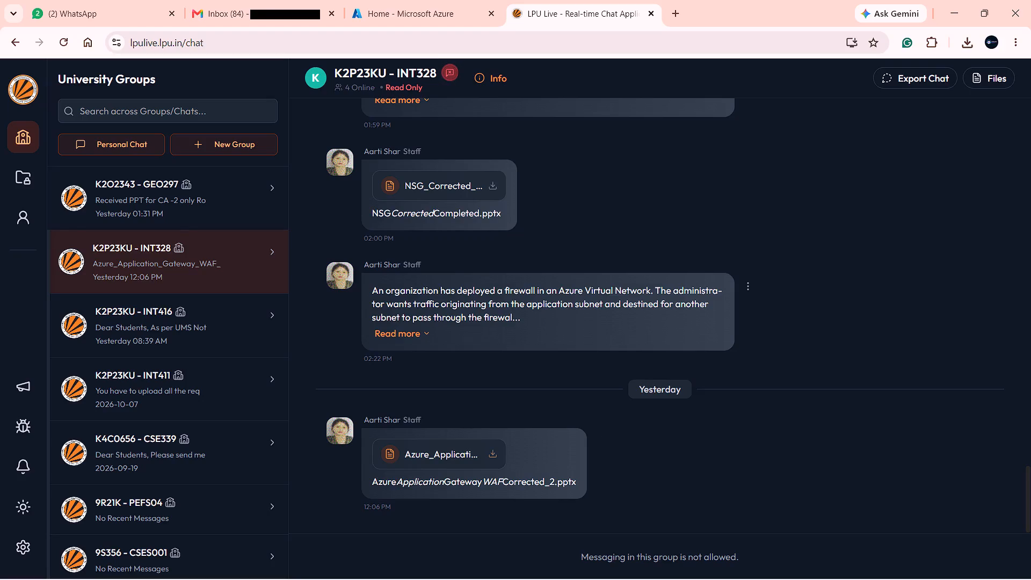
left_click(159, 319)
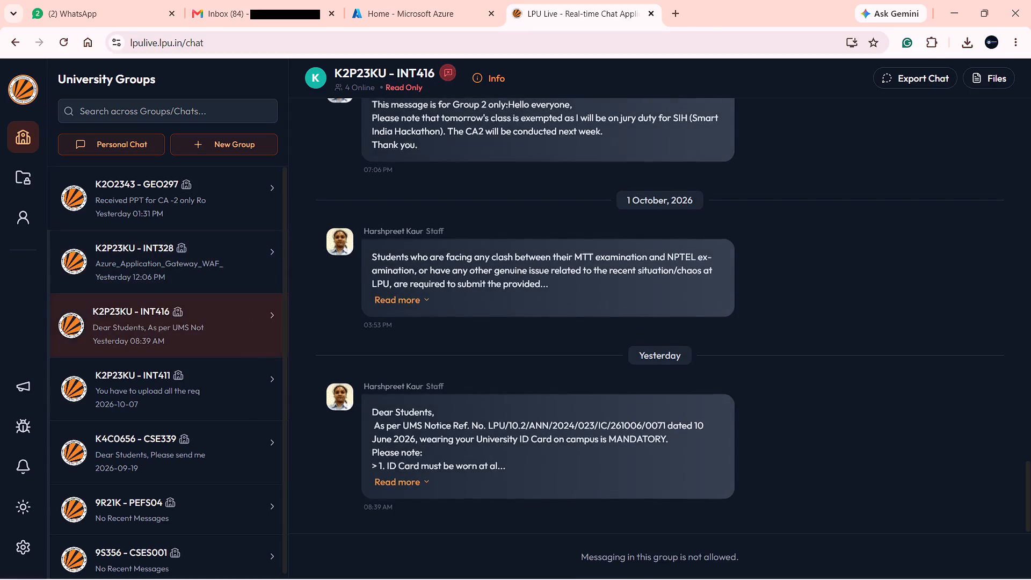
Open Azure_Application_Gateway_WAF_Corrected_2.pptx from the browser's full download history.
left_click(962, 42)
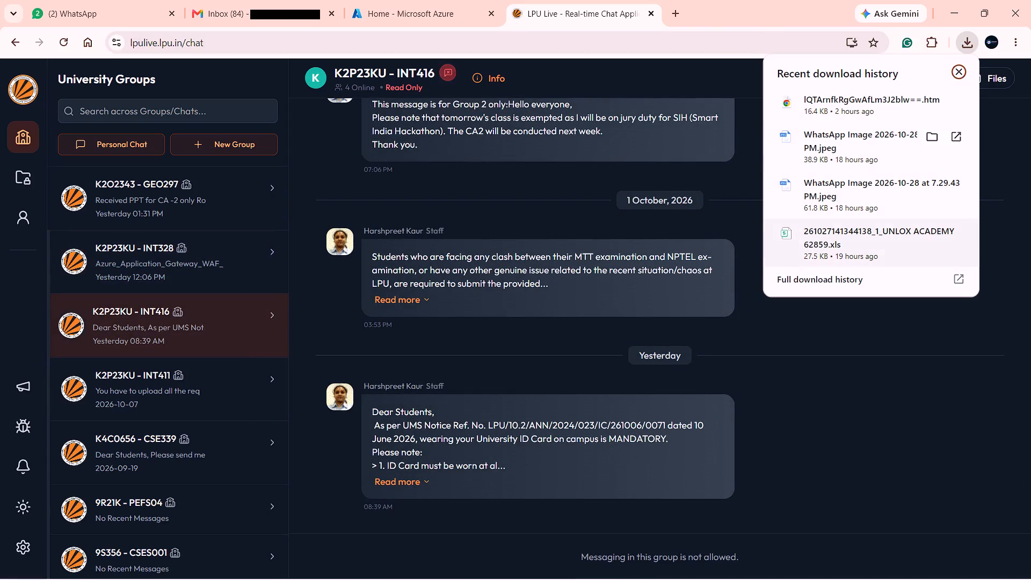
left_click(961, 281)
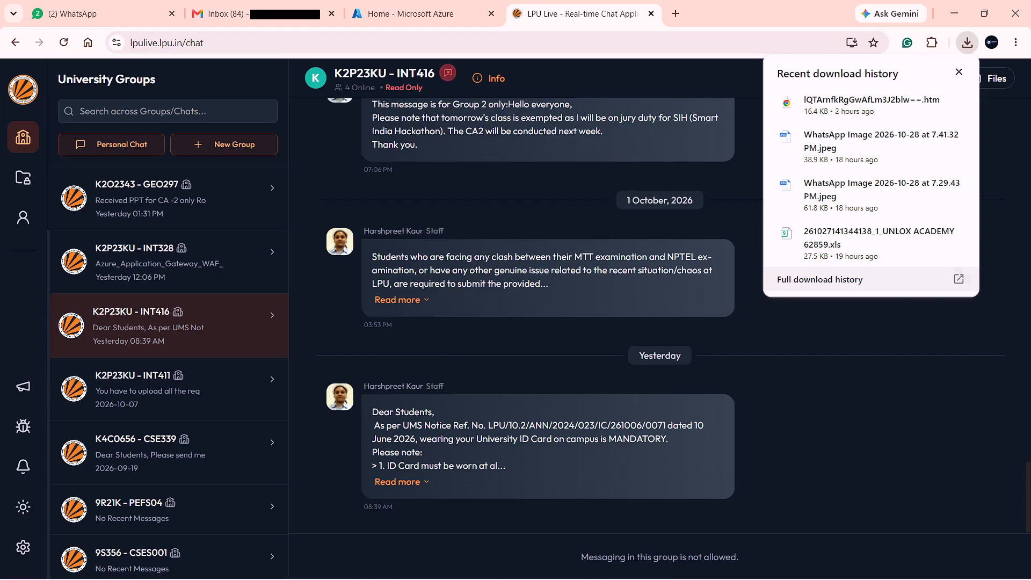
scroll(380, 331, "down", 1)
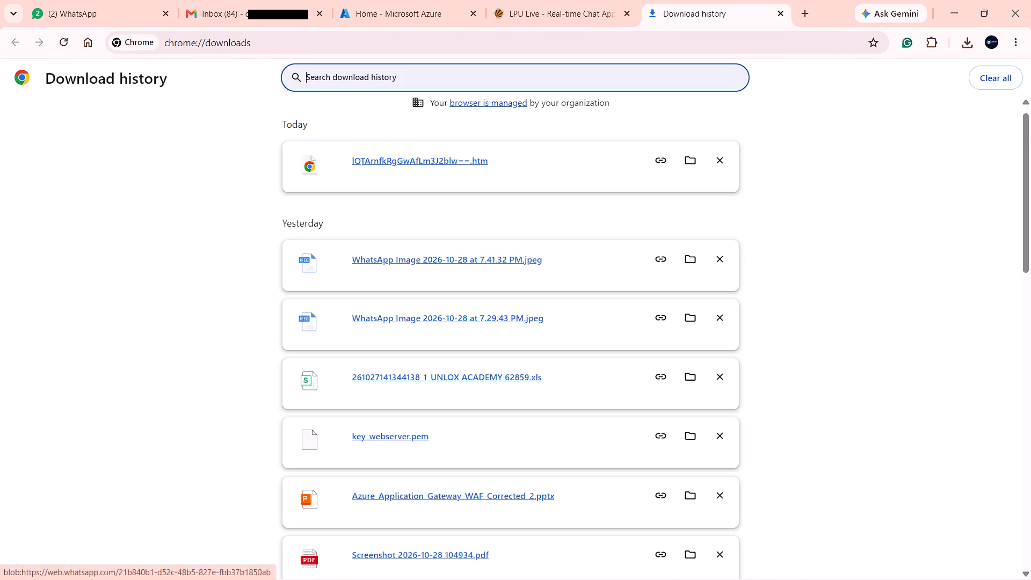
scroll(380, 331, "down", 1)
left_click(456, 399)
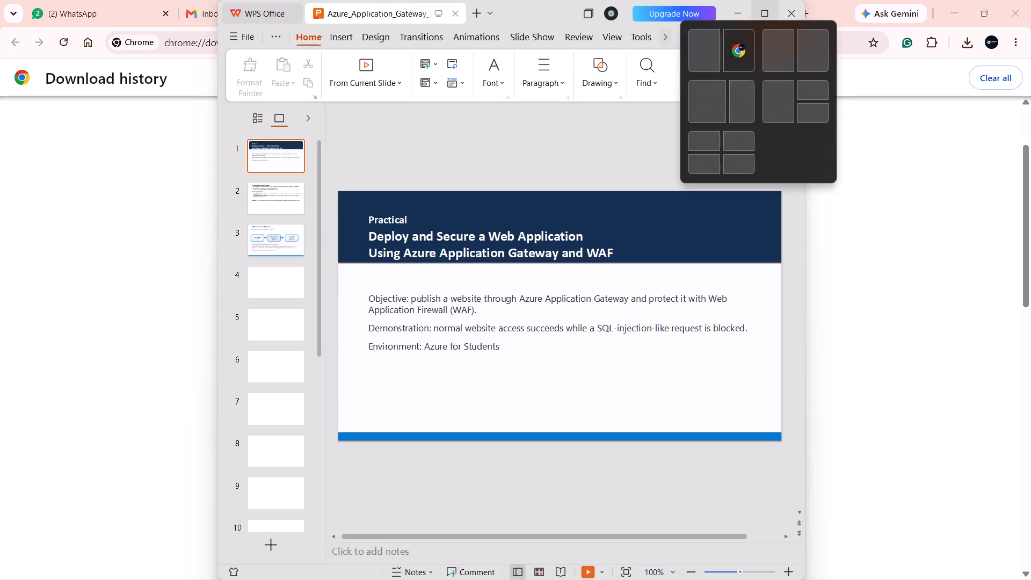
Show the presentation in reading view and arrange it side by side with the Azure portal home page.
left_click(556, 574)
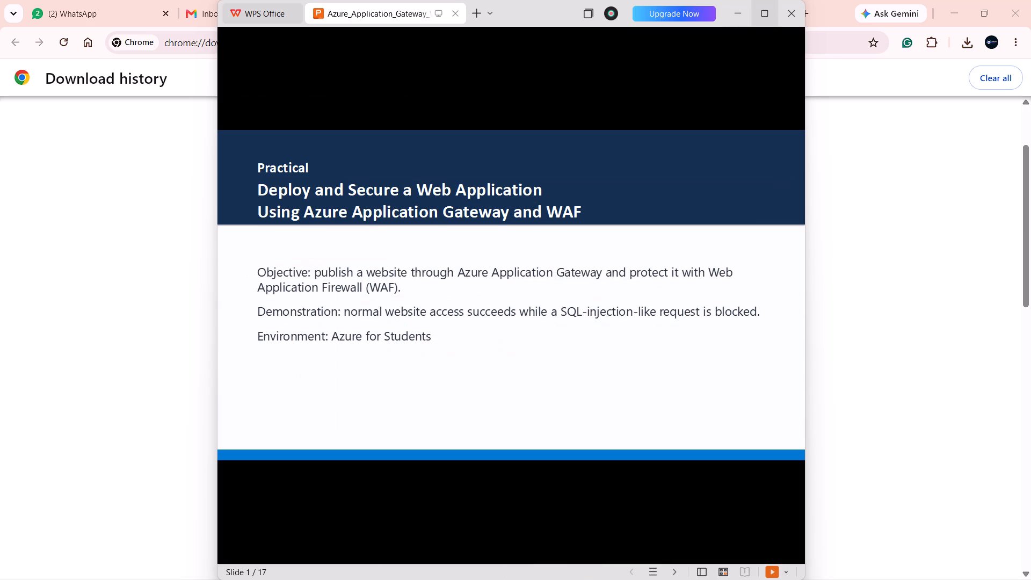
left_click(709, 38)
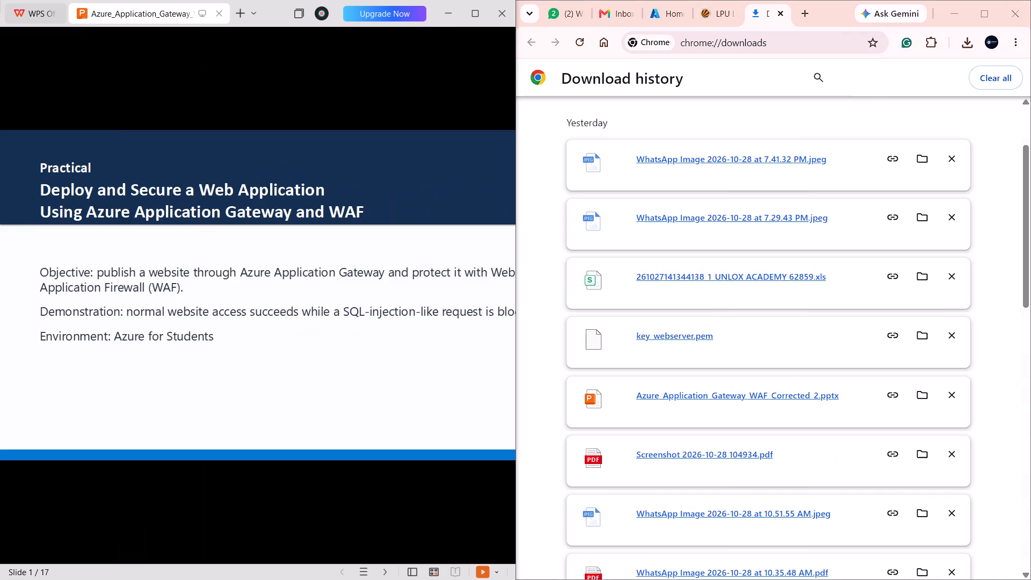
left_click(660, 0)
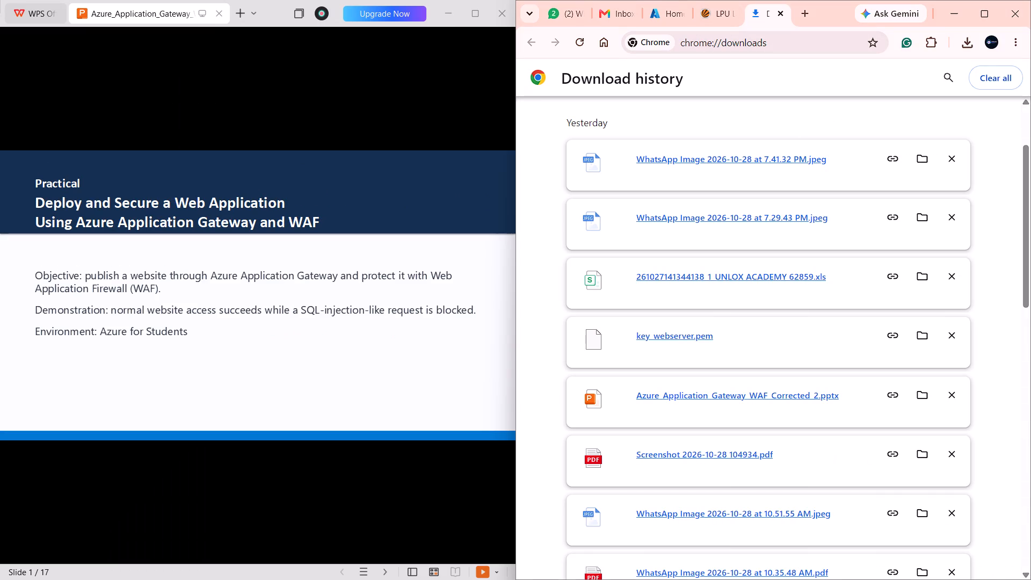
left_click(670, 12)
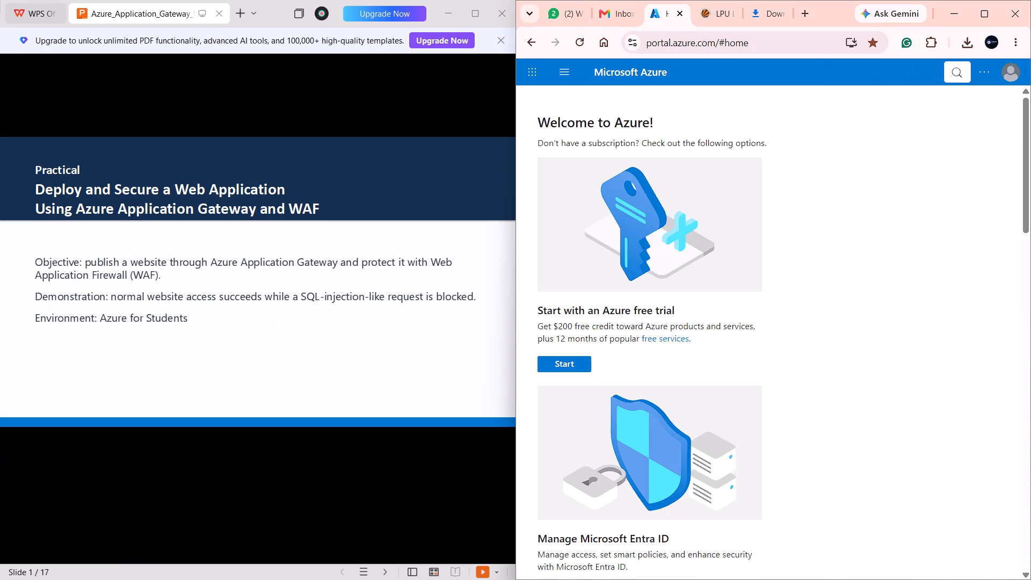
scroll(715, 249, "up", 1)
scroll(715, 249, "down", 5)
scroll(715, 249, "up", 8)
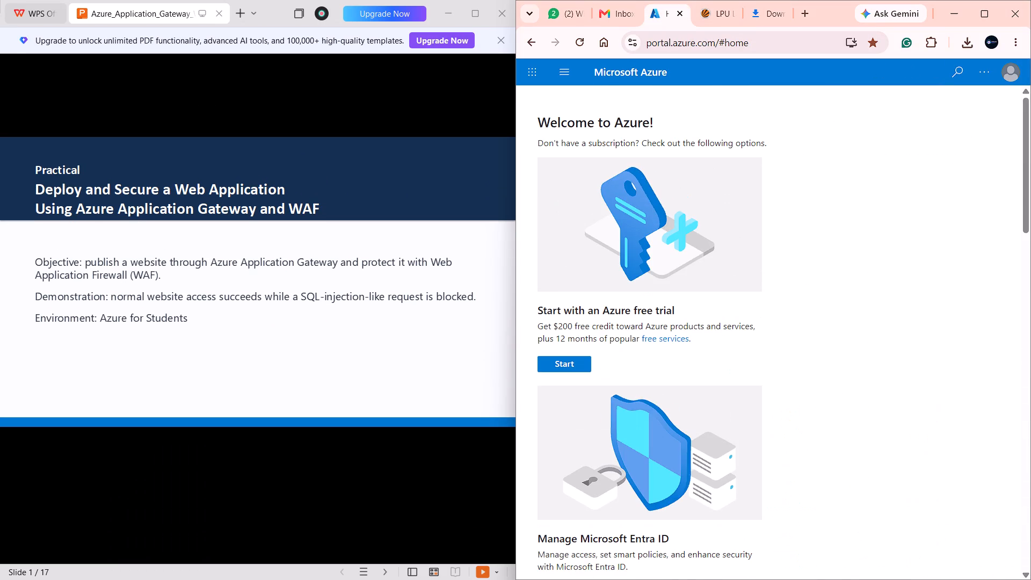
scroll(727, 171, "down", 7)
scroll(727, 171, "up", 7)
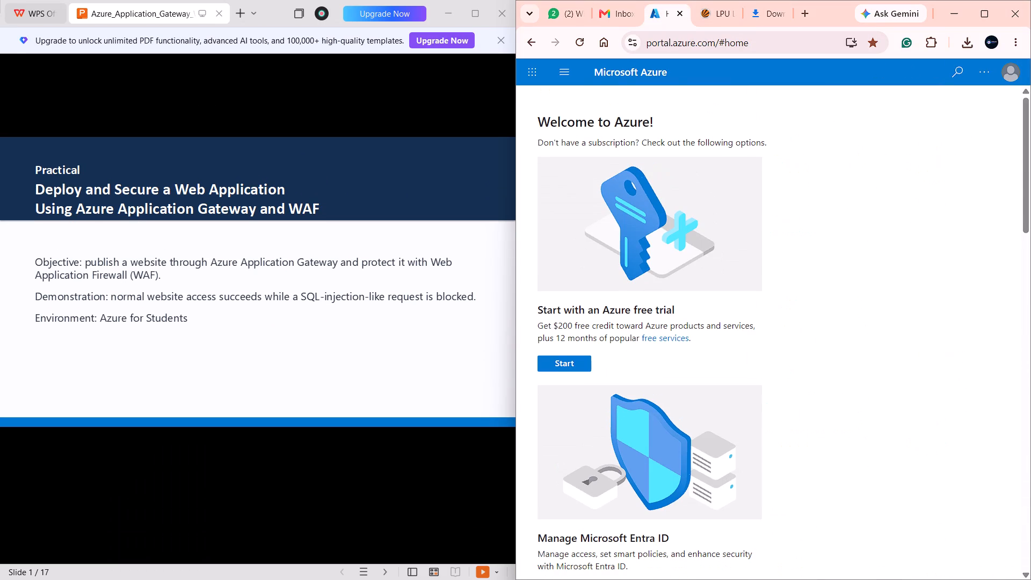
Read through the presentation's opening slides up to slide 4, "2. Azure Resources Configured".
left_click(67, 229)
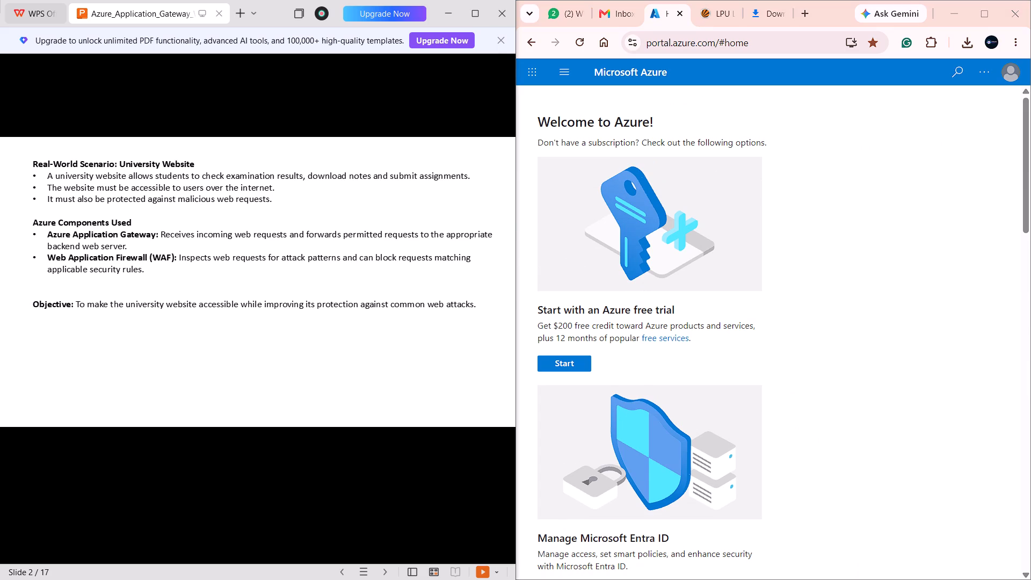
key("Left")
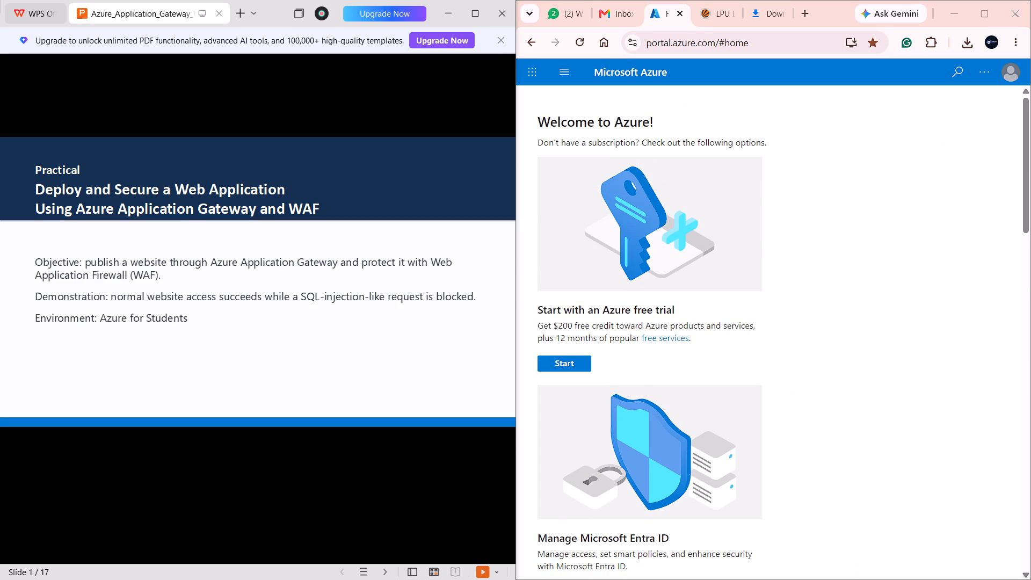
key("Right")
key("Right")
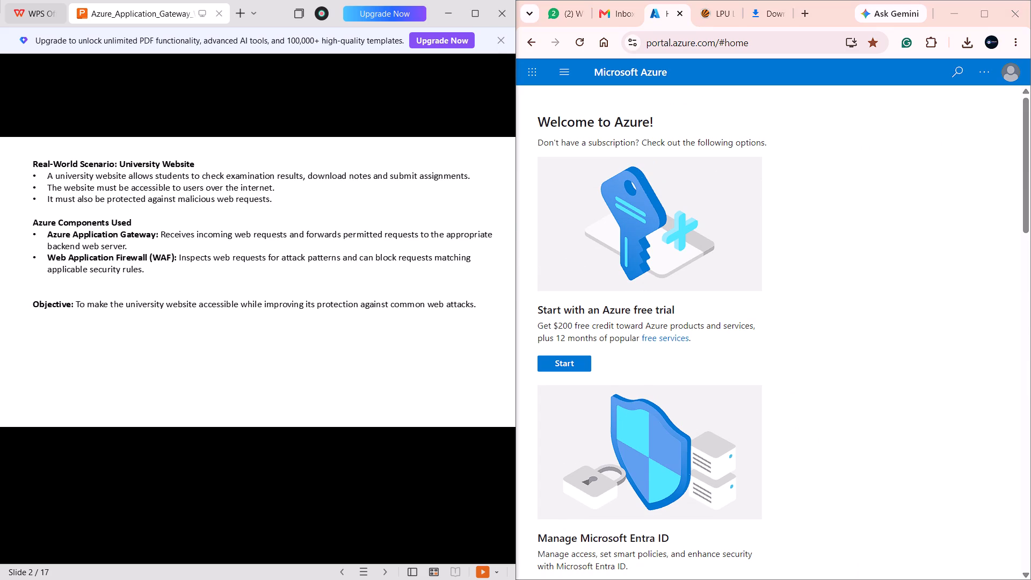
key("Right")
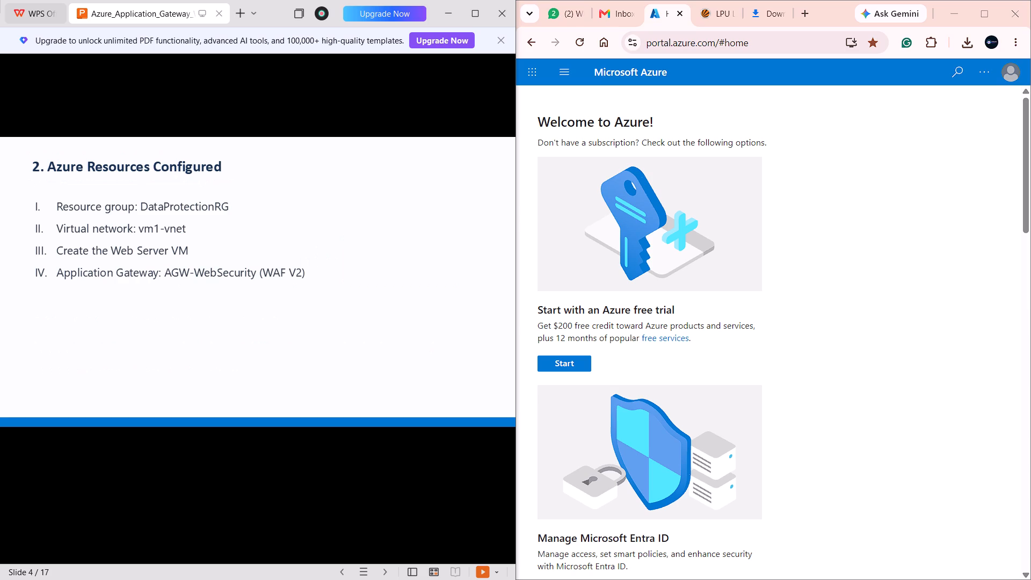
key("Right")
key("Left")
Search the Azure portal for "virual".
left_click(954, 74)
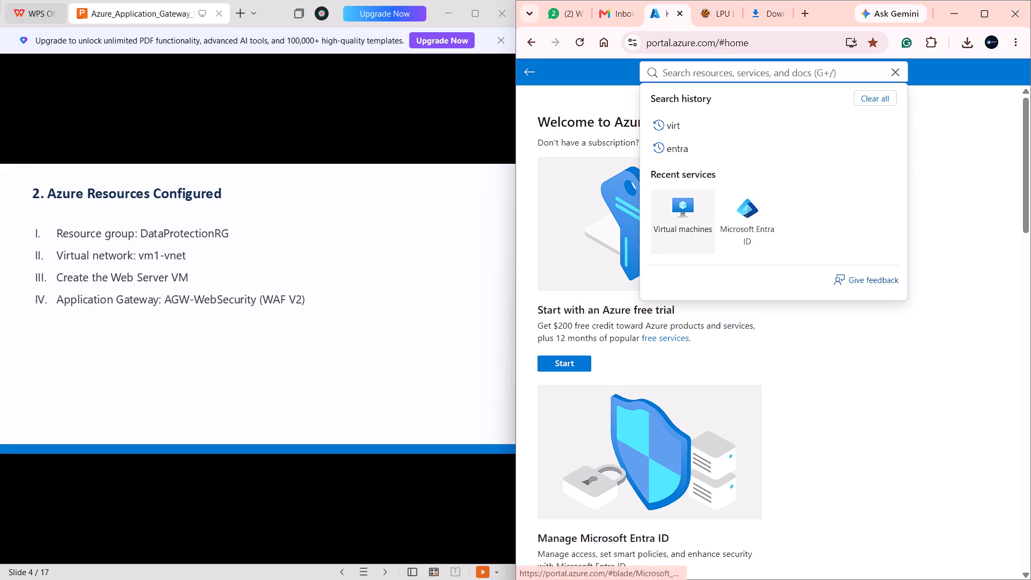
type("vir")
type("ual")
key("space")
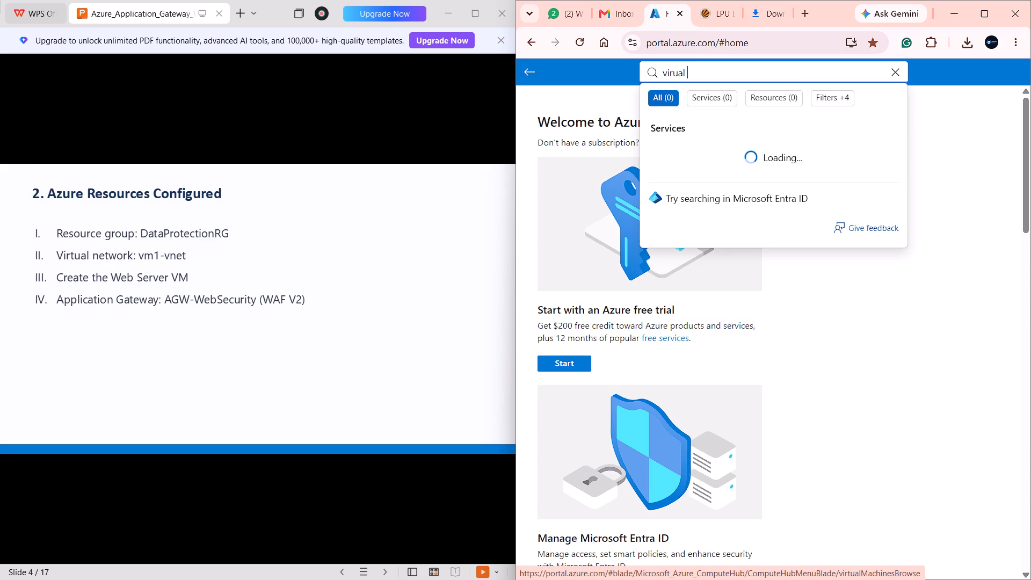
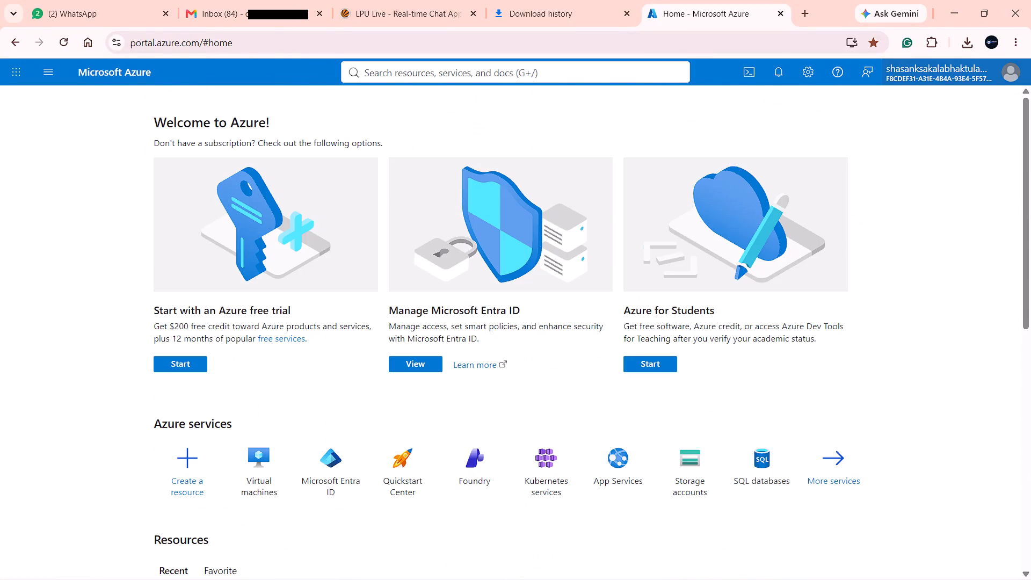
Try to search the Azure portal's resources and services for "virtual".
left_click(547, 78)
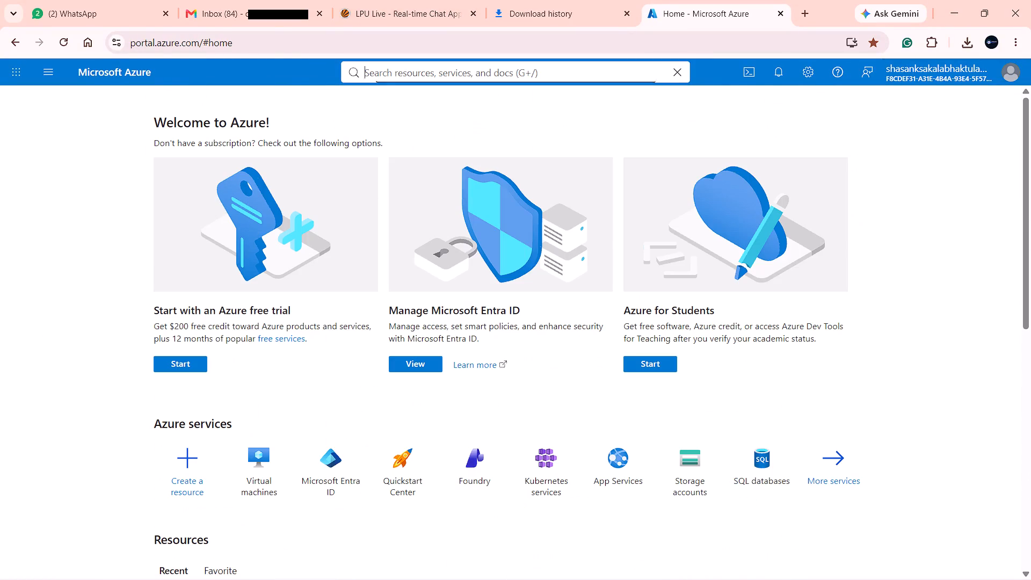
left_click(439, 77)
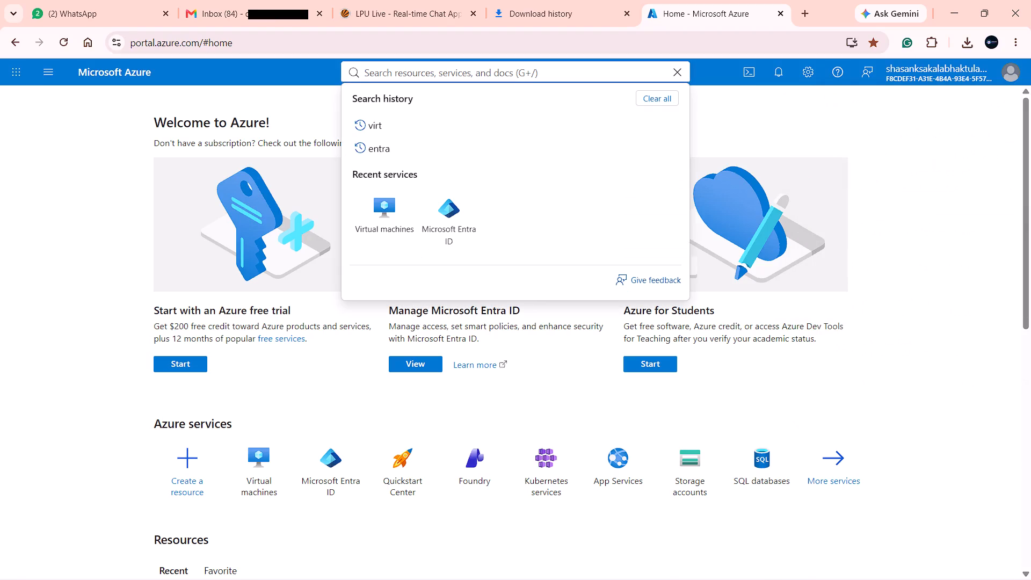
type("virtual")
key("space")
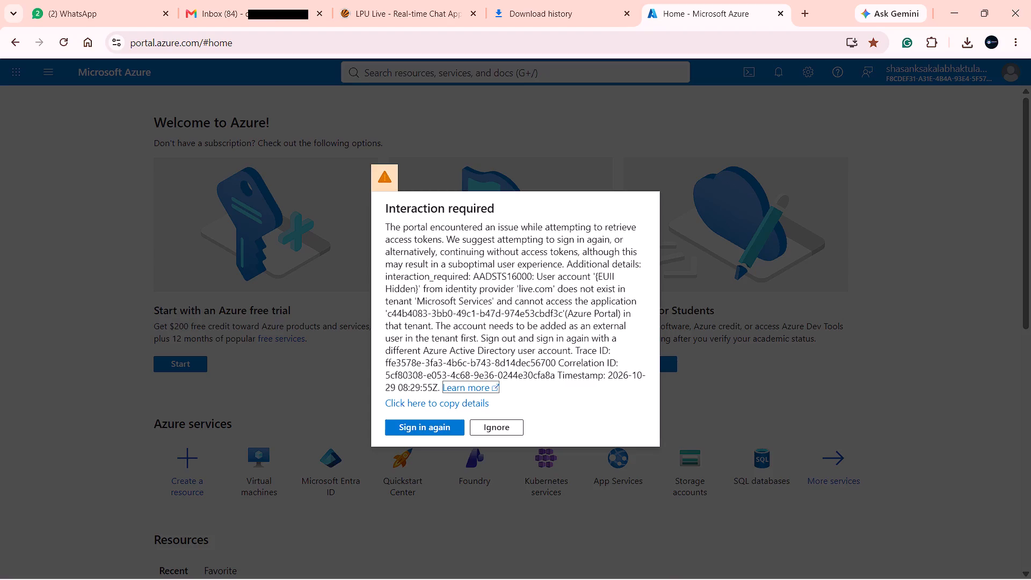
Capture a rectangular screenshot of the entire "Interaction required" dialog.
key("Print")
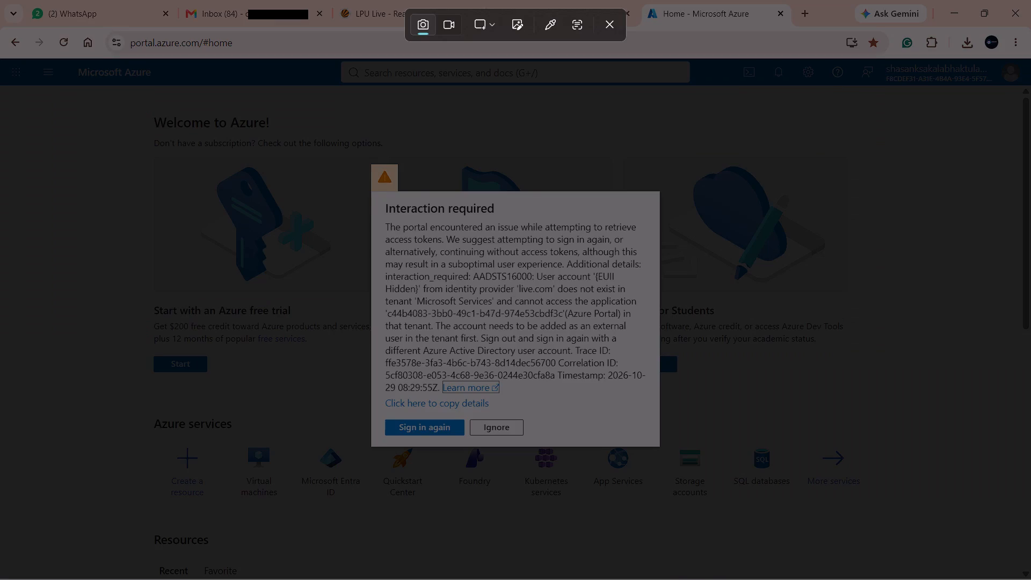
left_click_drag(360, 160, 672, 480)
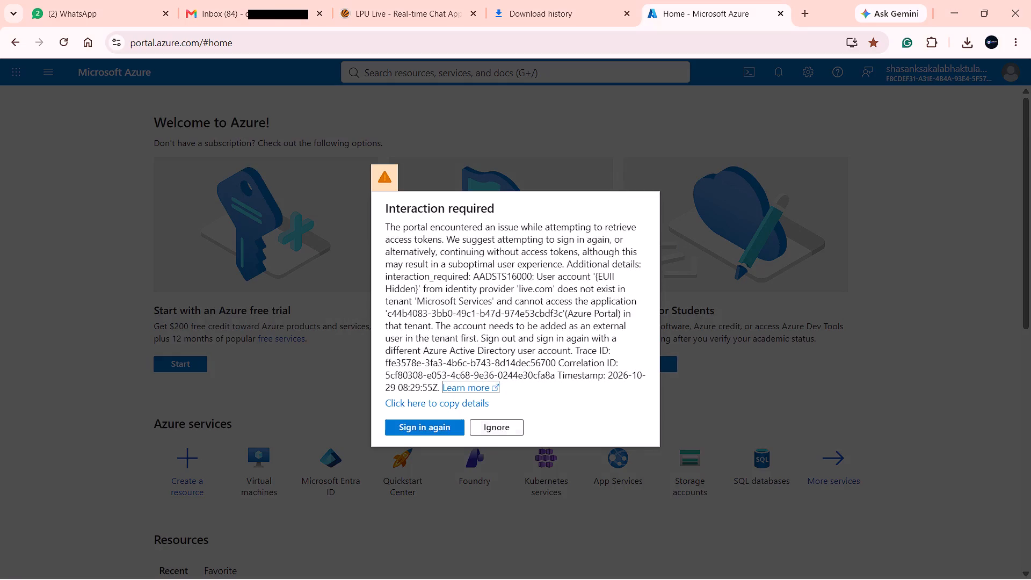
Ignore the "Interaction required" request and retry the Azure portal search, starting with "vi".
left_click(496, 434)
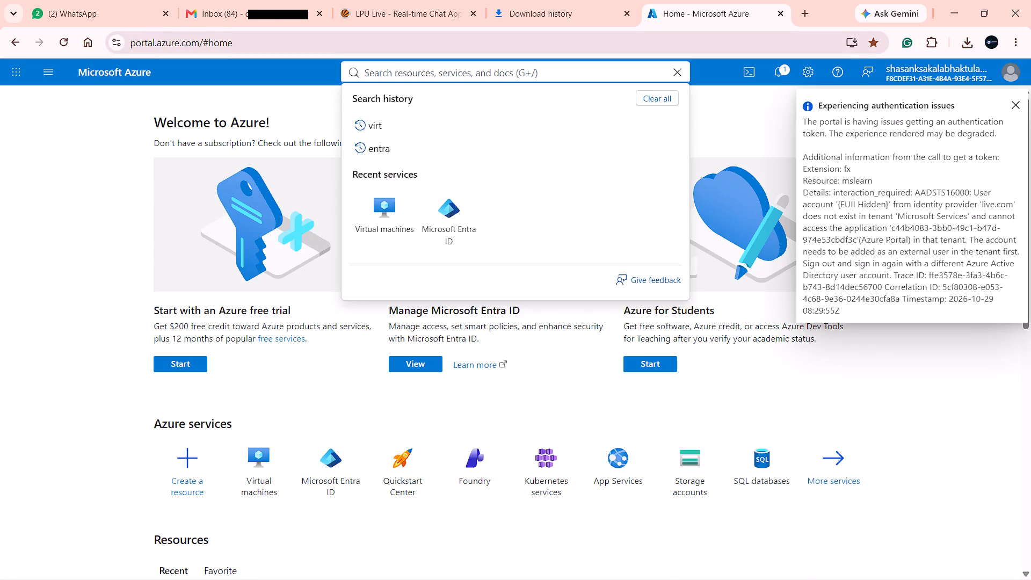
left_click(429, 70)
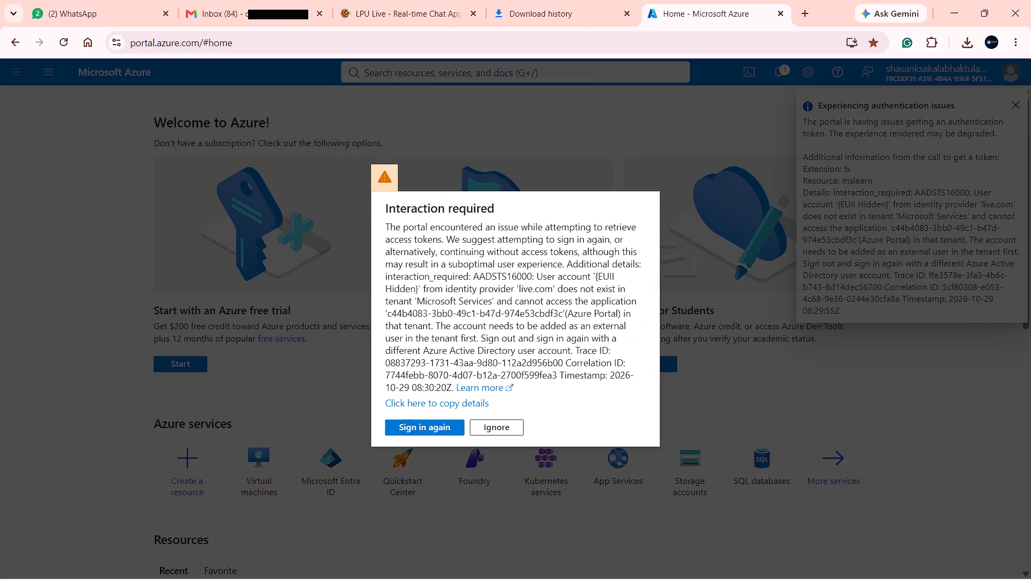
type("vi")
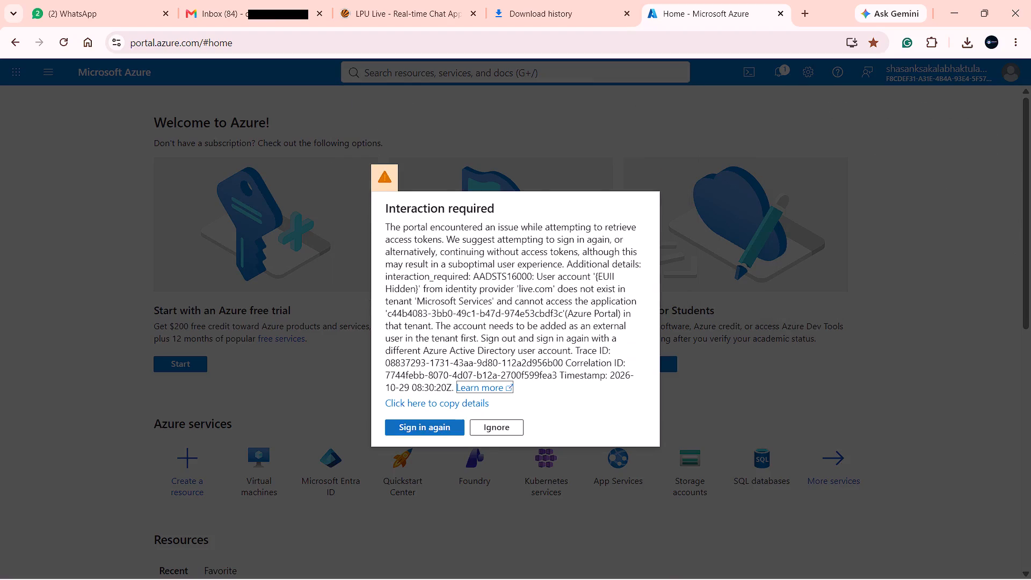
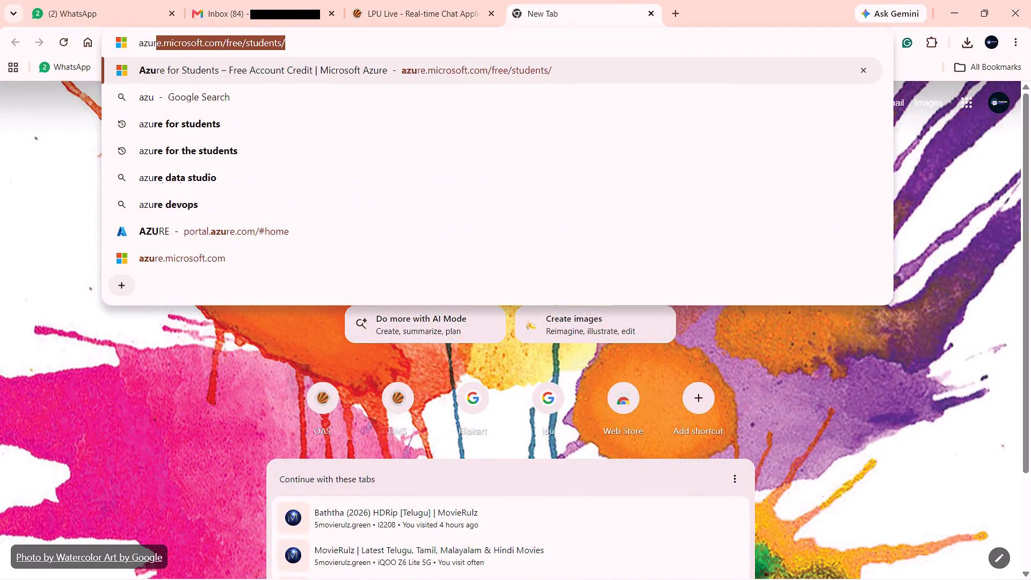
Open the Azure for Students free account page, azure.microsoft.com/free/students/, in the new browser tab.
type("e")
key("Return")
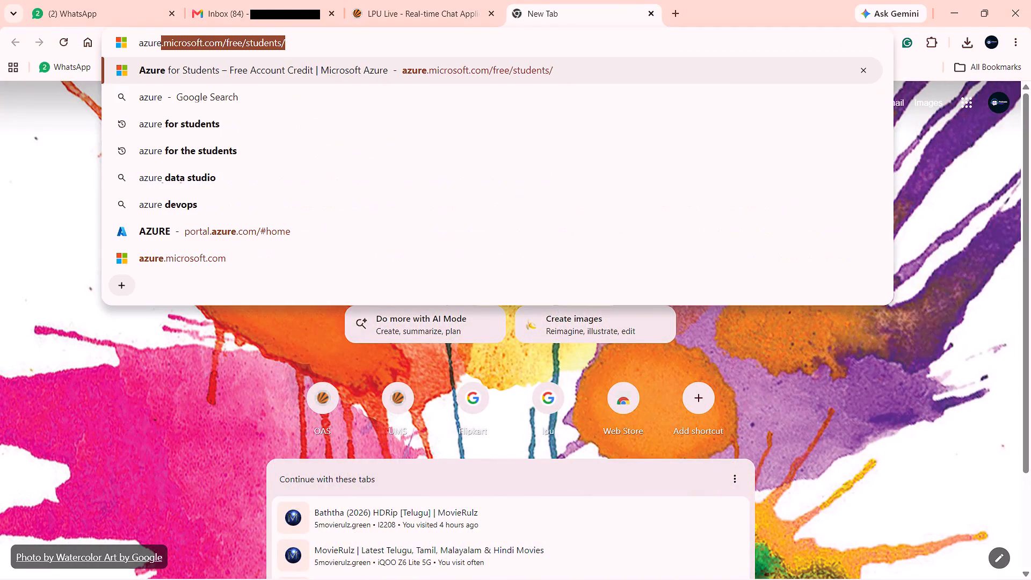
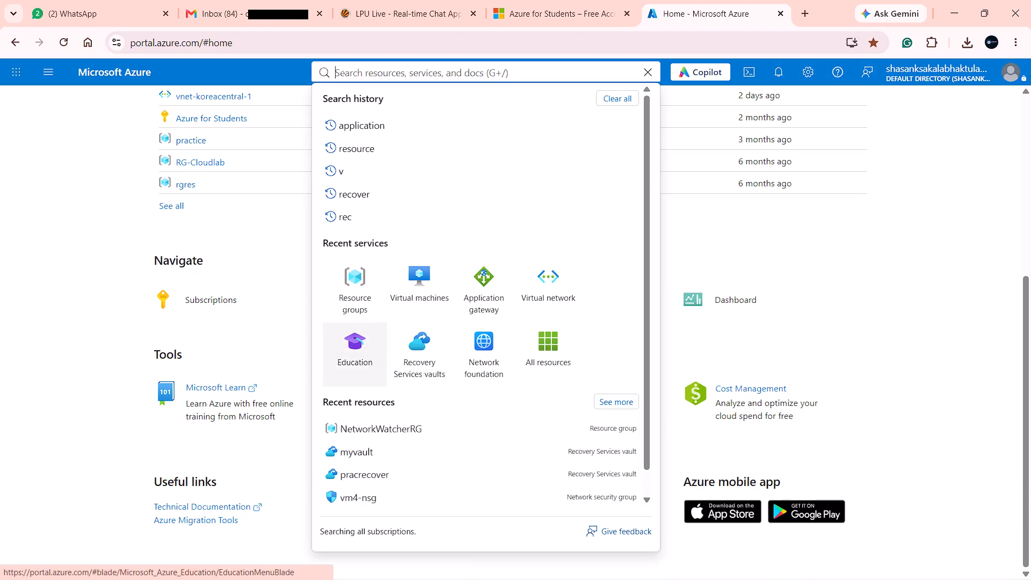
Open the Virtual network service from the Azure portal's recent services.
left_click(546, 260)
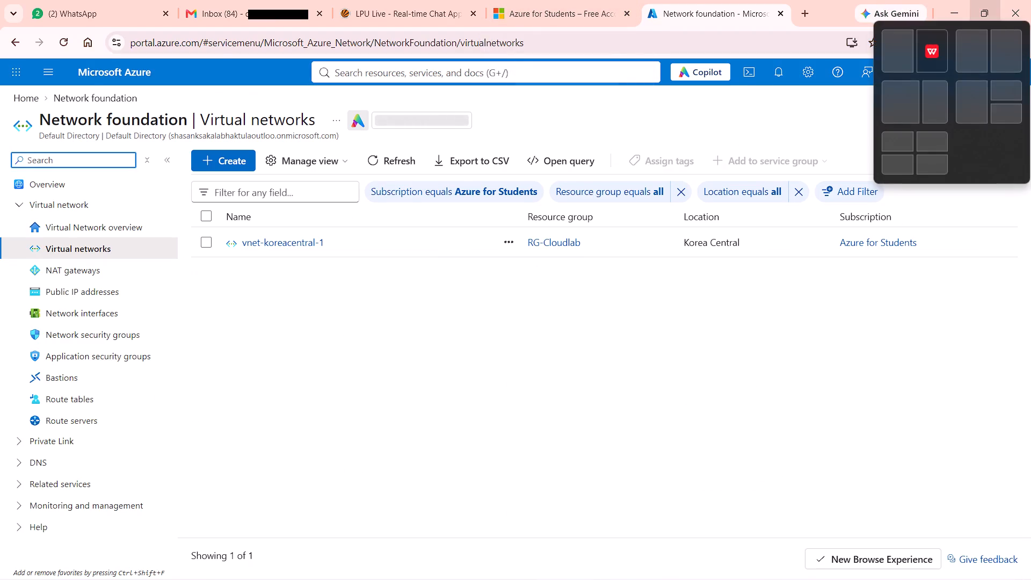
Arrange the Azure portal side by side with the Azure_Application_Gateway presentation.
left_click(893, 44)
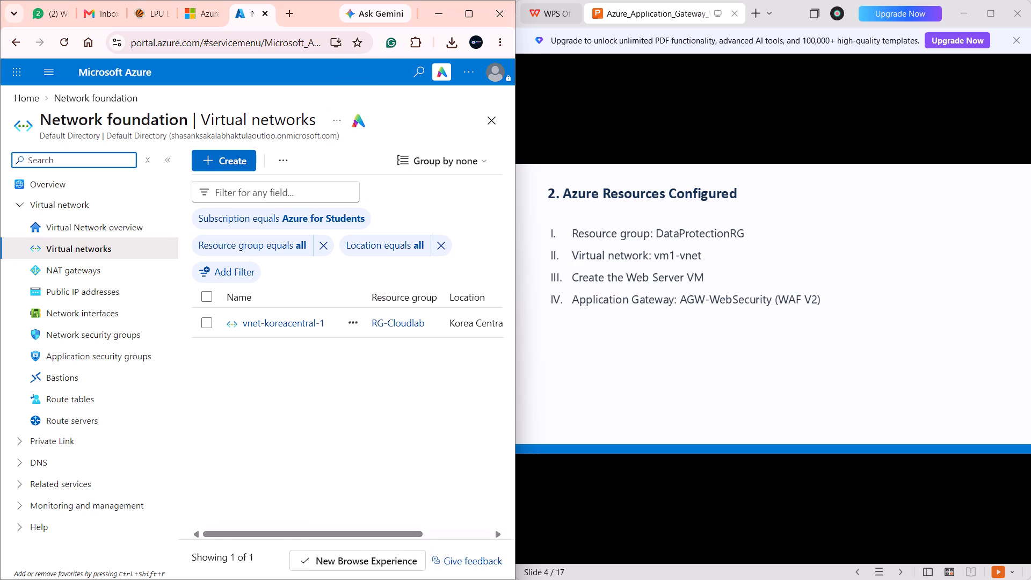
Start creating a new virtual network and name it VN1, keeping the preselected subscription, resource group and region.
left_click(212, 158)
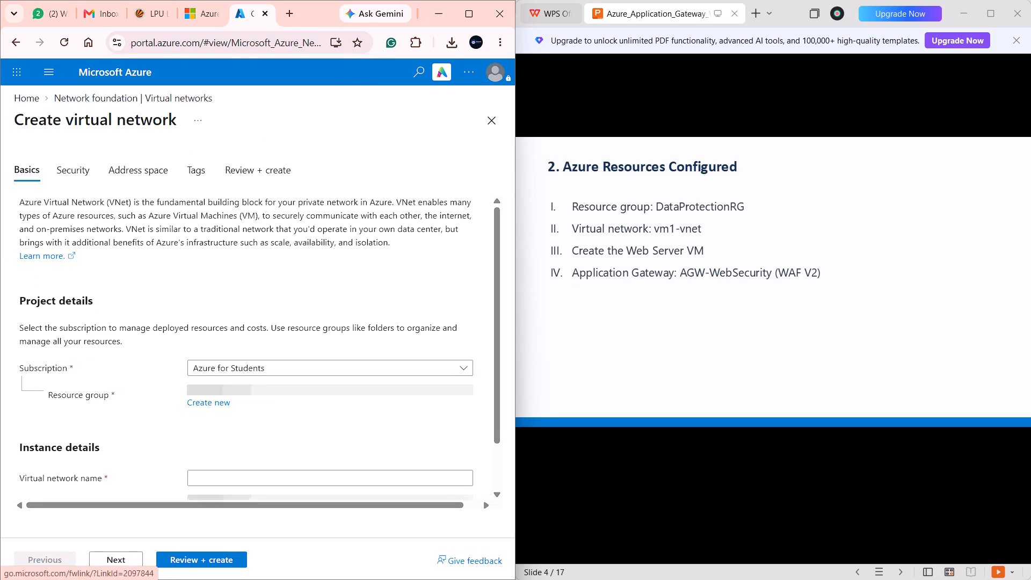
scroll(300, 389, "down", 2)
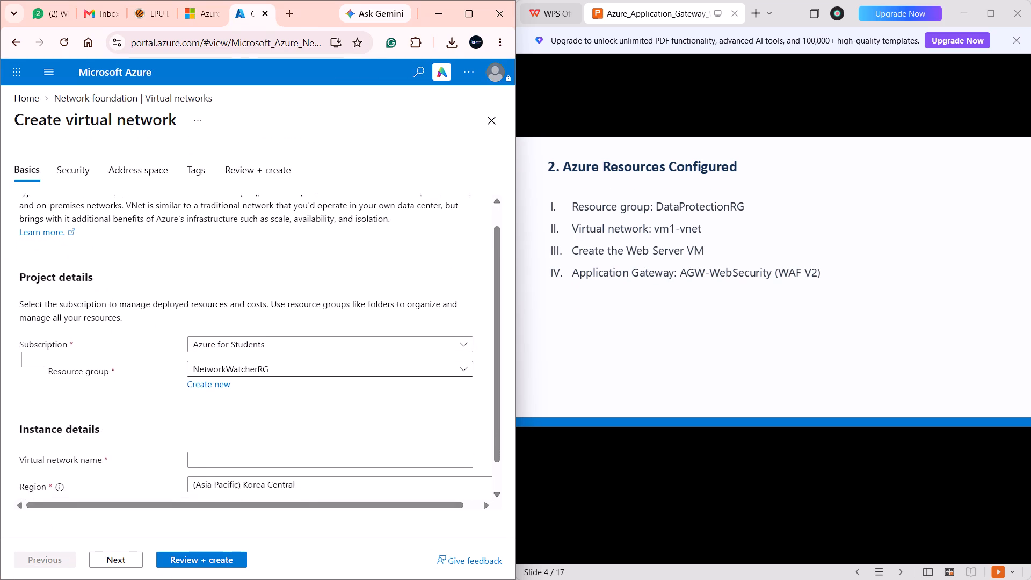
scroll(300, 389, "down", 2)
left_click(250, 426)
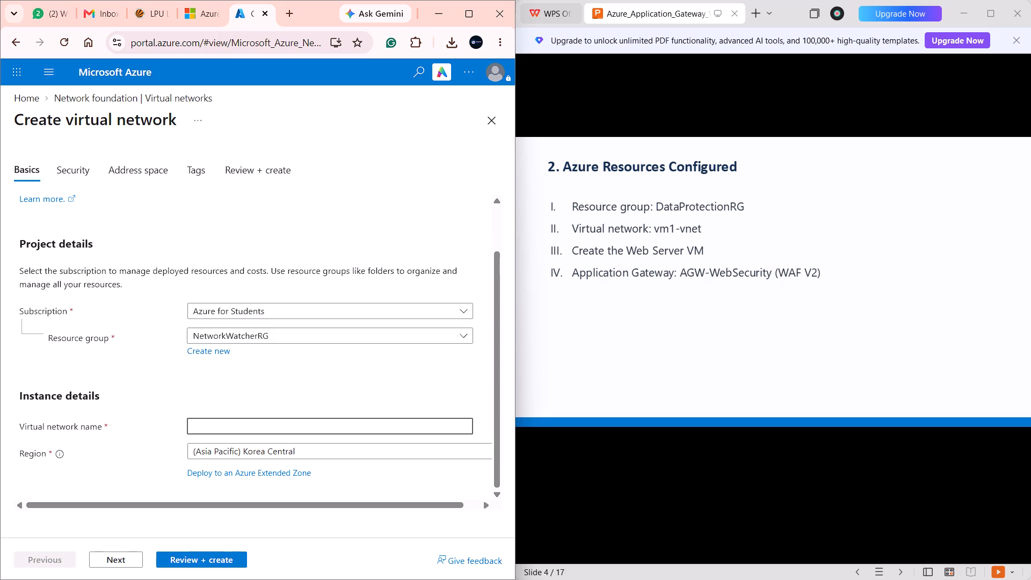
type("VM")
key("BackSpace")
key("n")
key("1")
Review the VN1 virtual network configuration with its default security and address space settings, and deploy it.
scroll(309, 287, "down", 2)
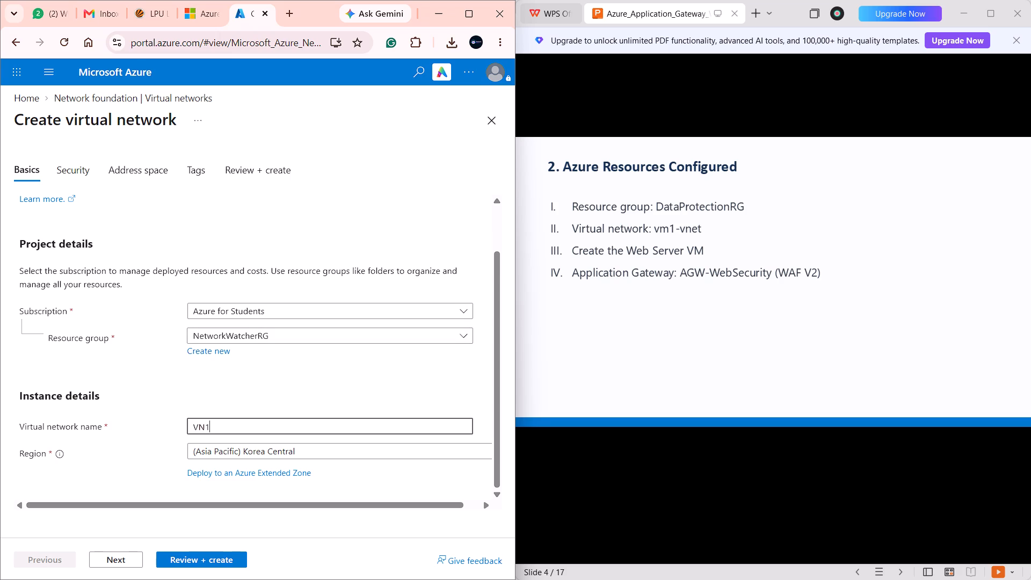
left_click(232, 562)
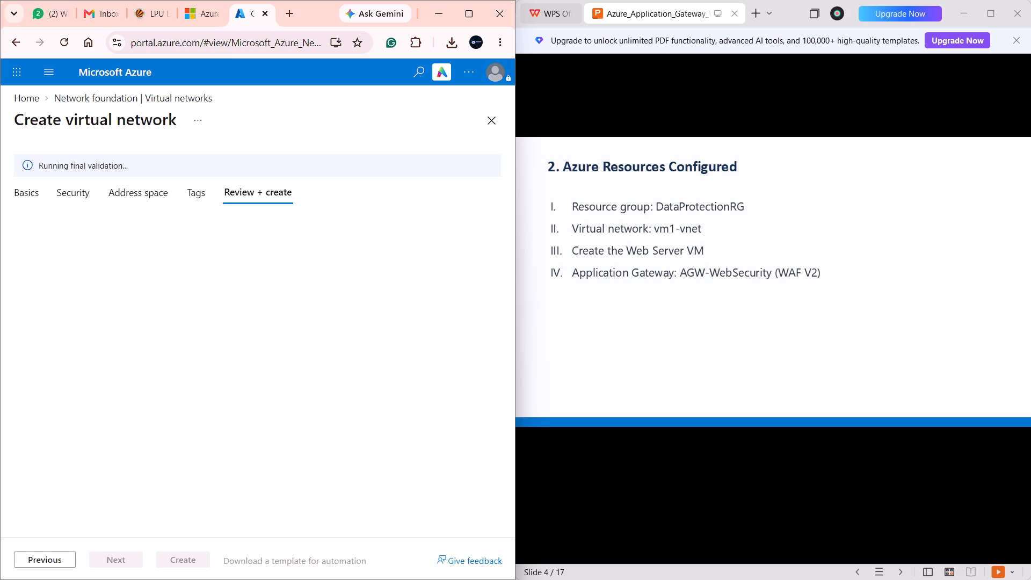
scroll(260, 385, "down", 2)
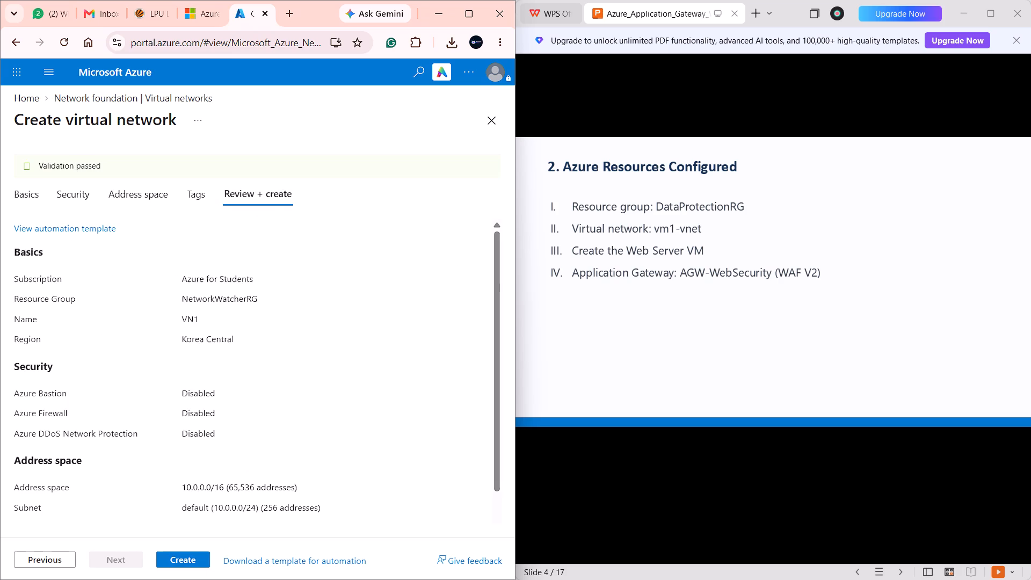
left_click(192, 563)
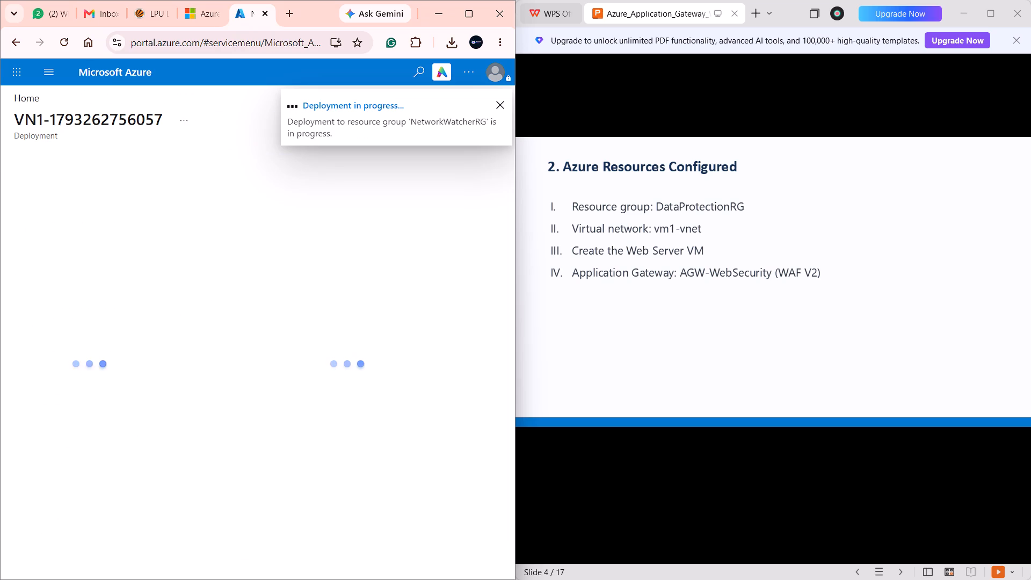
Advance the presentation to slide 5, with the instructions for the DataProtectionRG resource group.
left_click(780, 305)
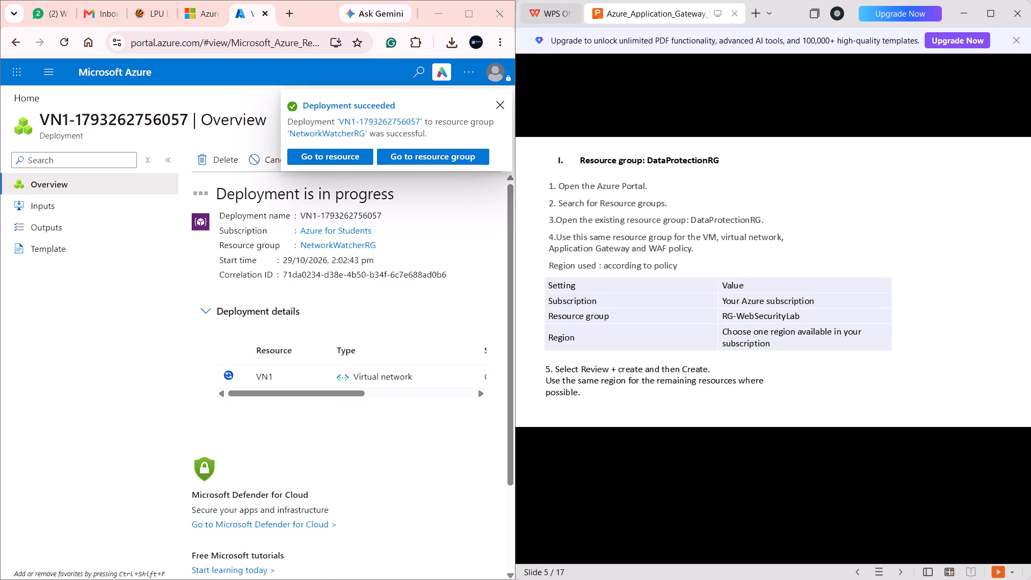
Browse the practical's slides to the virtual network vm1-vnet instructions on slide 6.
key("Left")
key("Right")
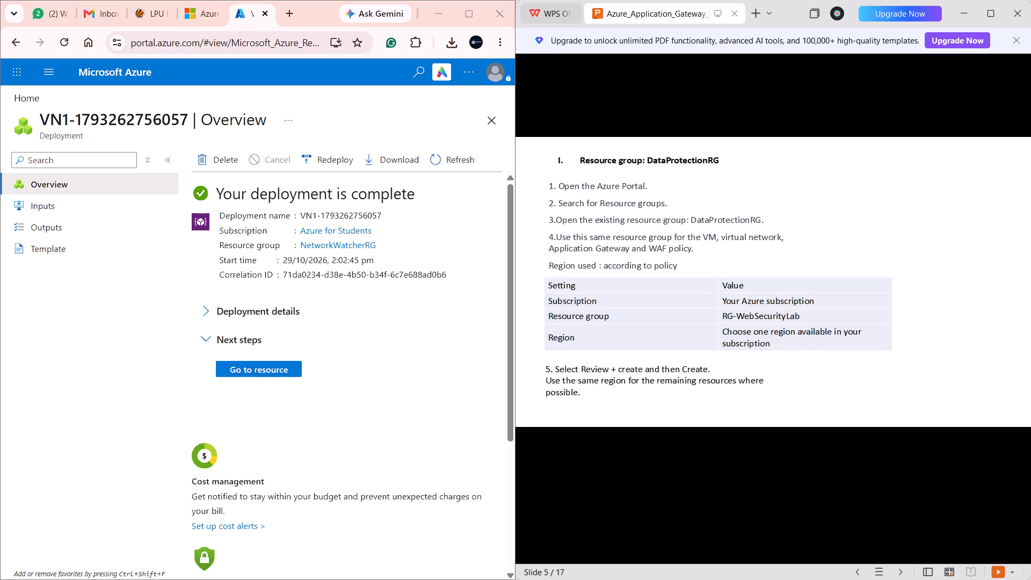
key("Right")
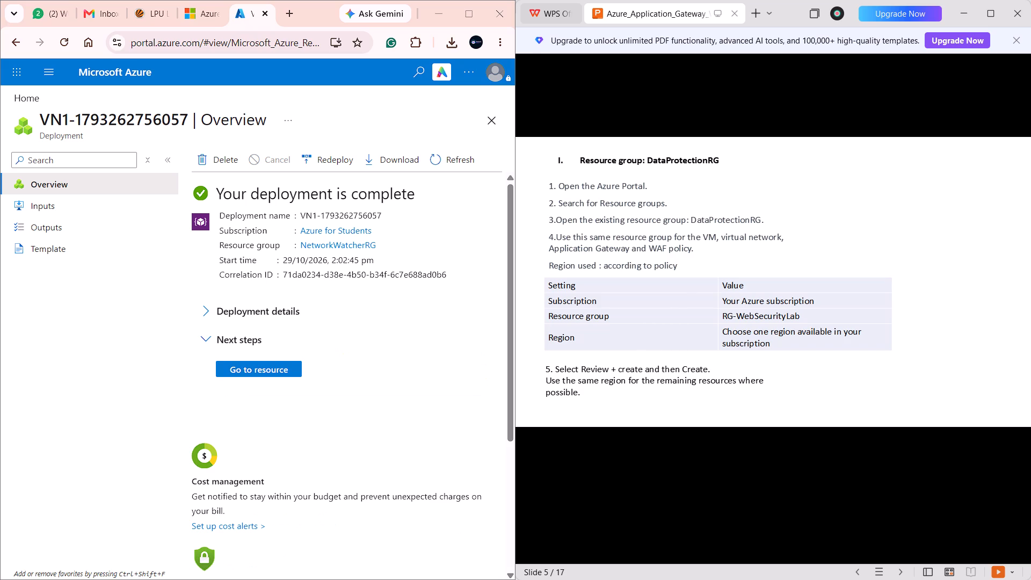
left_click(674, 330)
key("Left")
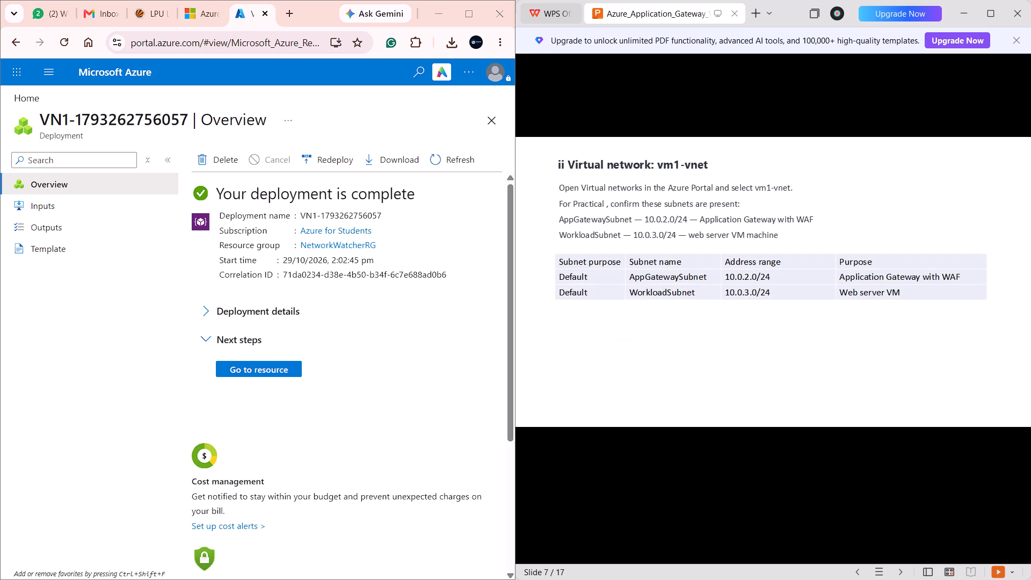
key("Left")
key("Right")
left_click(214, 162)
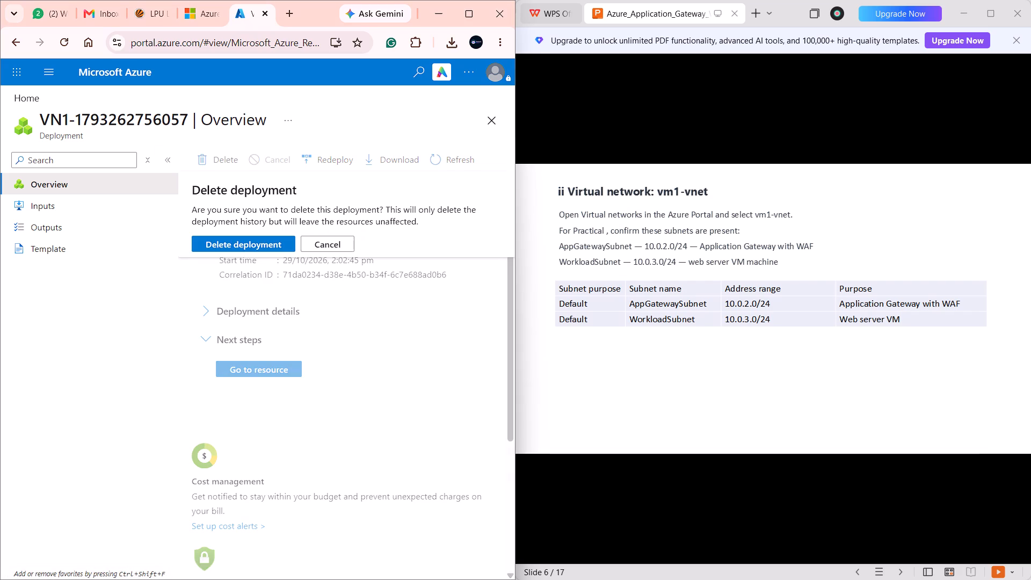
left_click(269, 251)
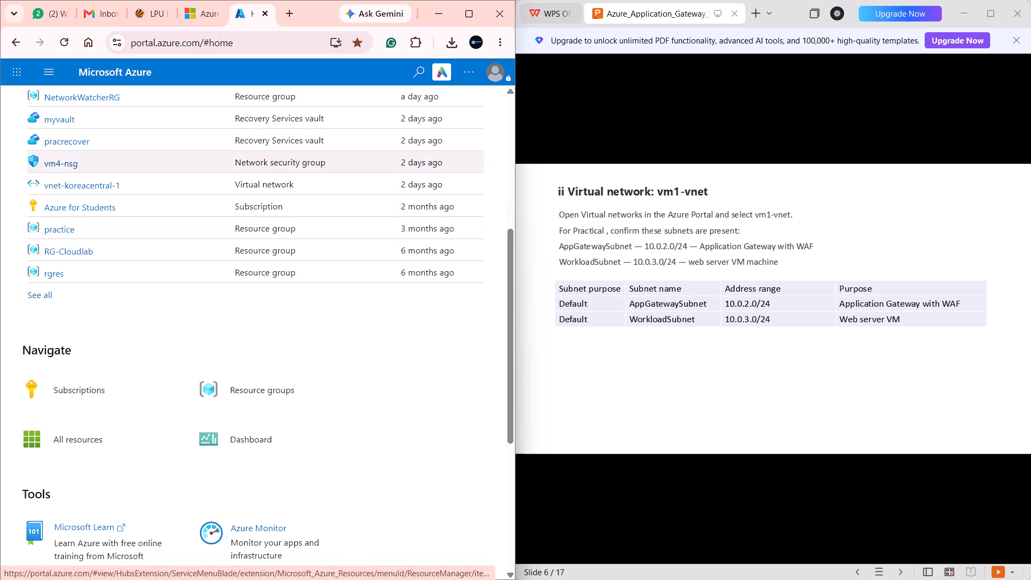
Open Virtual networks from the Azure portal home page.
scroll(183, 269, "up", 6)
left_click(119, 170)
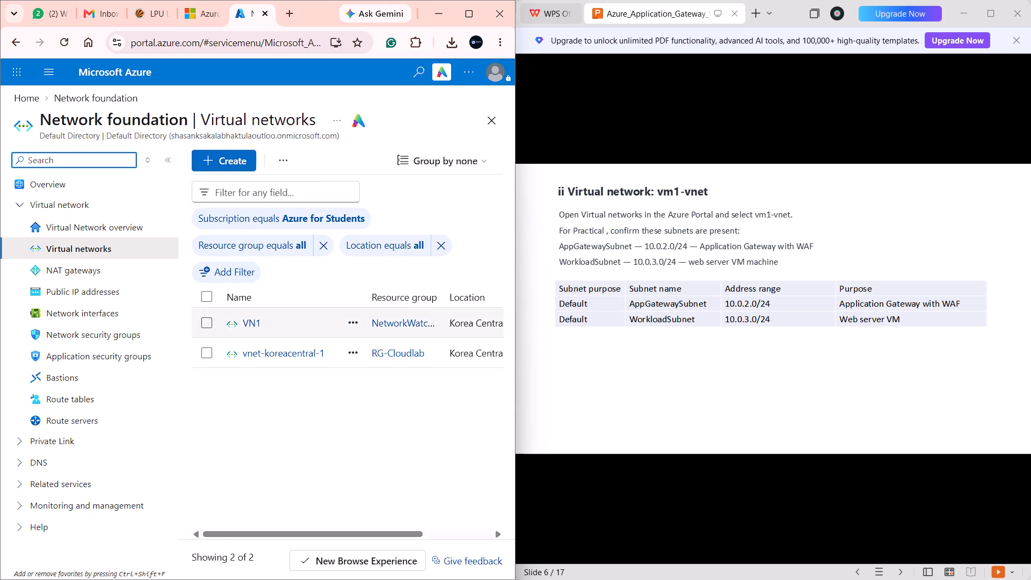
Start creating a new virtual network in the preselected resource group and name it VN11.
left_click(233, 169)
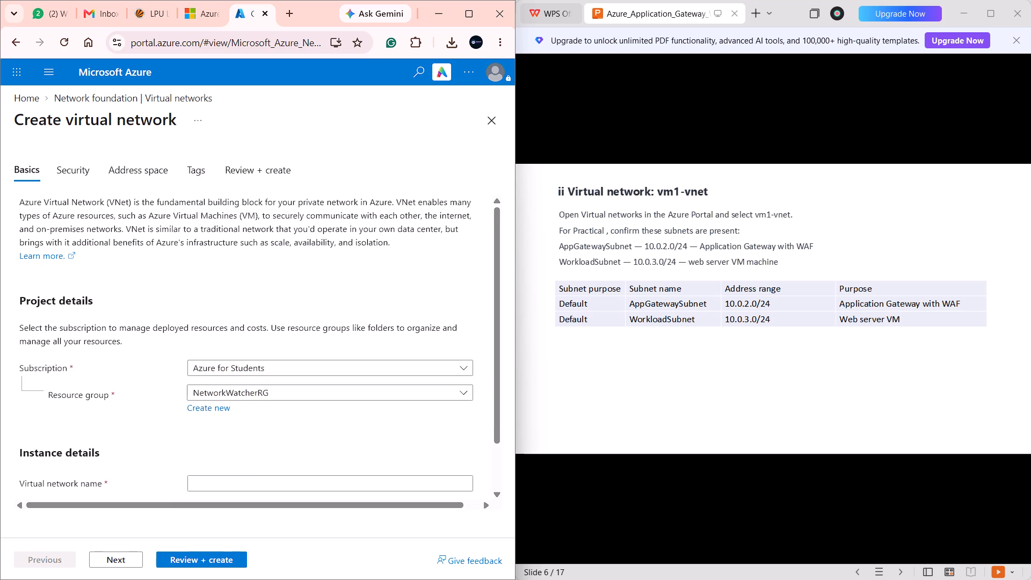
scroll(310, 408, "down", 4)
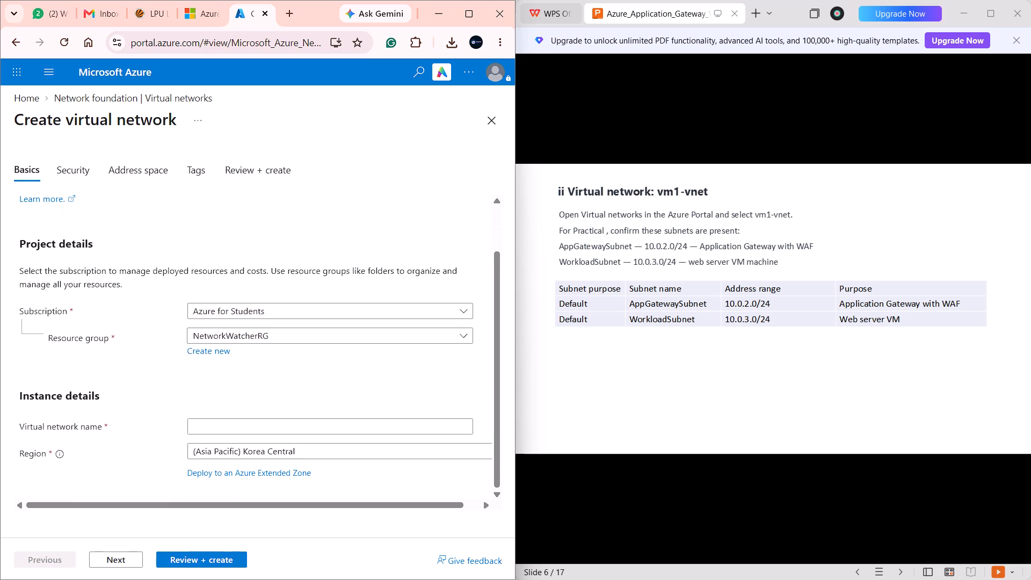
left_click(228, 422)
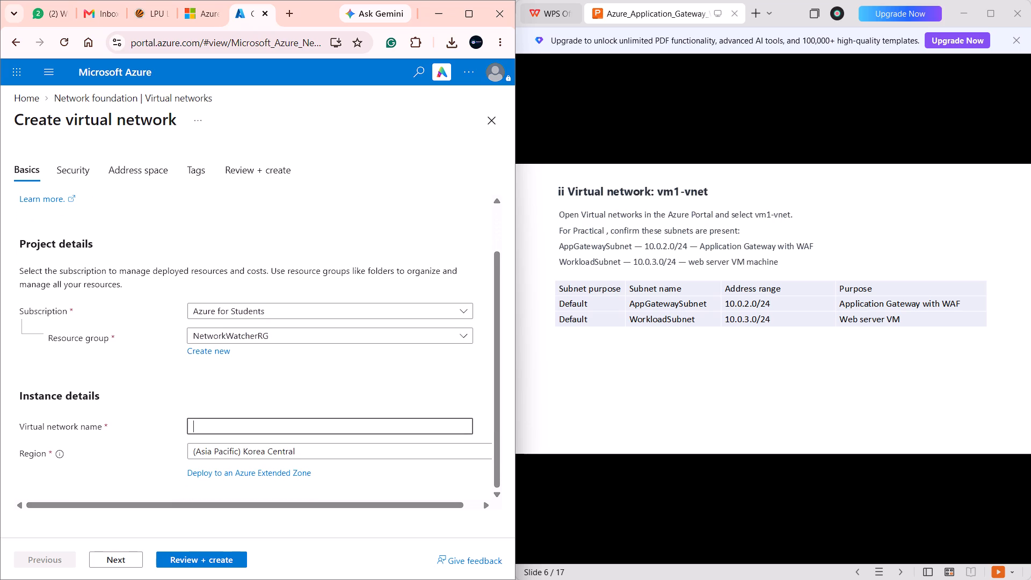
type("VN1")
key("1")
scroll(282, 388, "down", 1)
Go past the new virtual network's security settings to the subnet list in its address space settings.
left_click(81, 171)
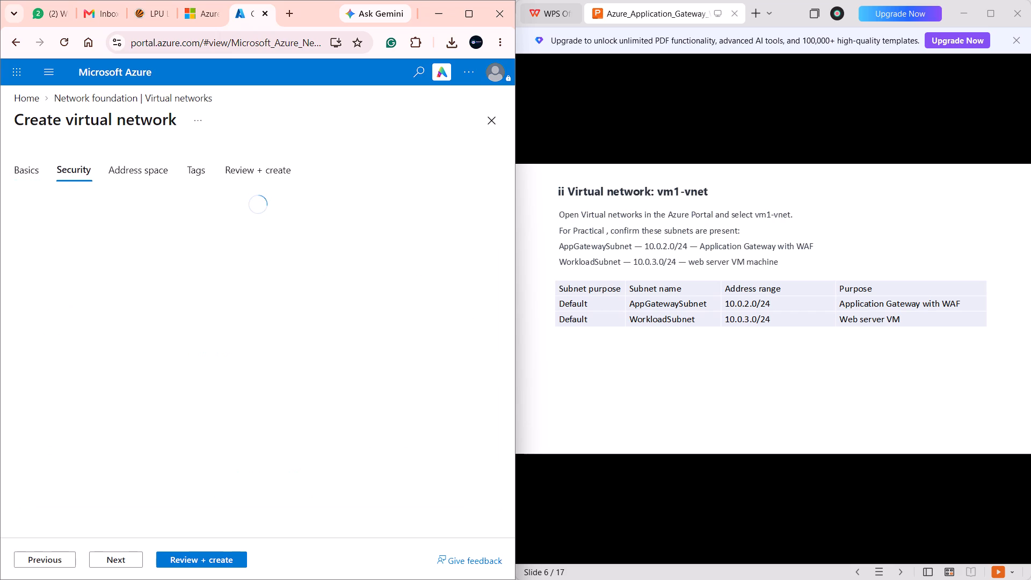
scroll(204, 295, "down", 5)
left_click(136, 164)
scroll(279, 412, "down", 4)
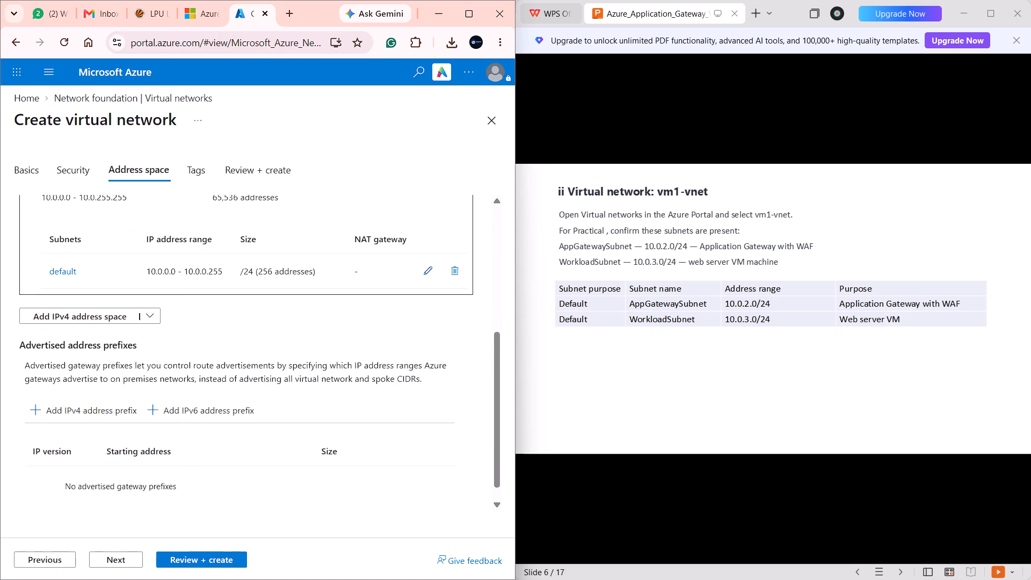
Start a new subnet in the 10.0.0.0/16 address space and name it AppGateWay.
scroll(279, 412, "up", 1)
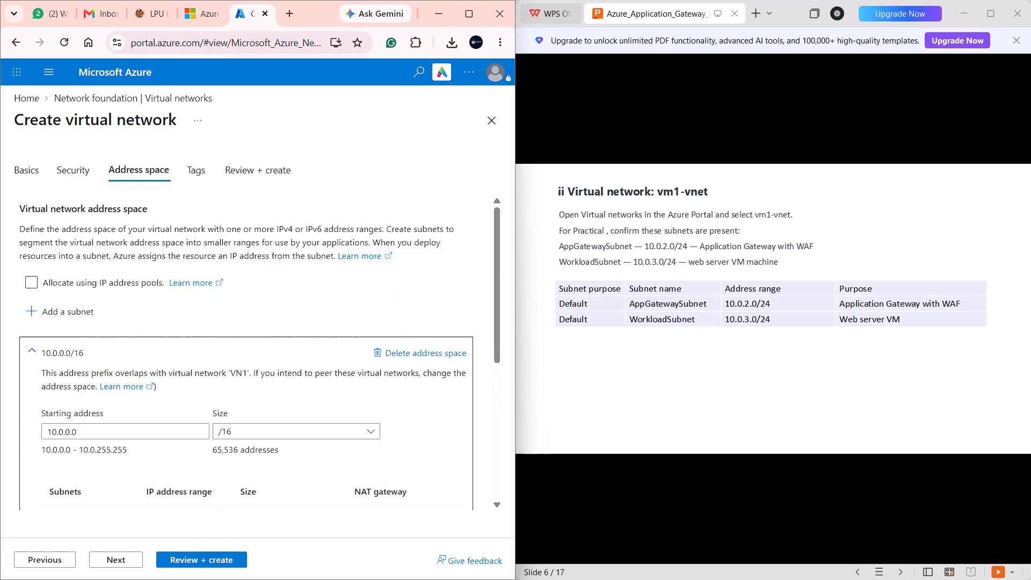
scroll(279, 412, "up", 1)
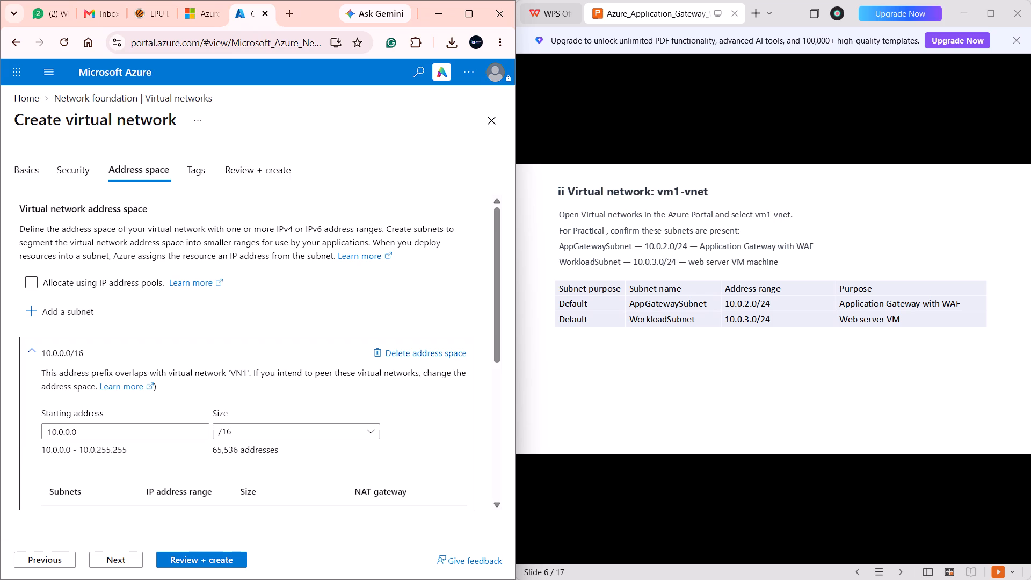
scroll(327, 393, "down", 1)
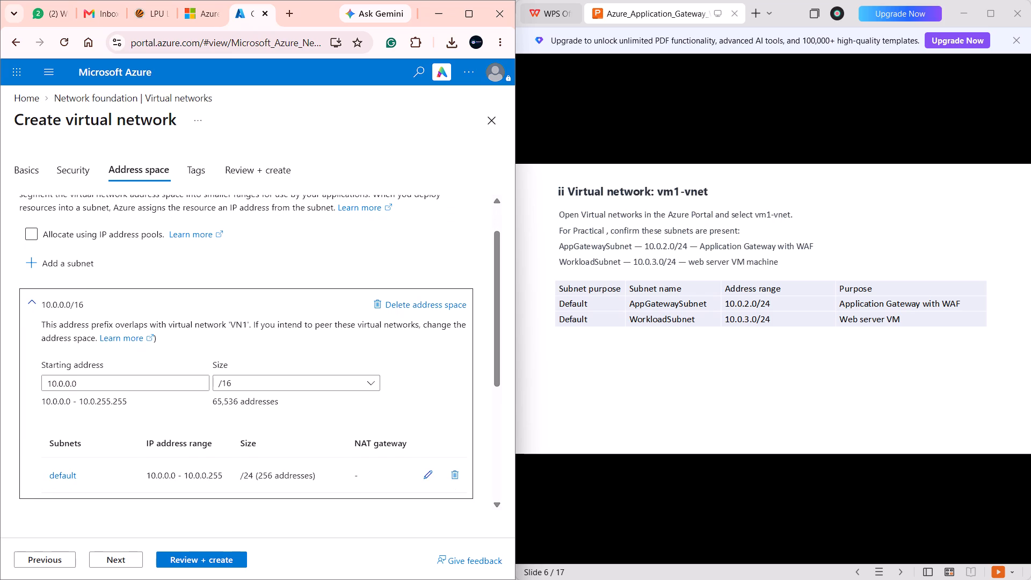
scroll(111, 347, "up", 1)
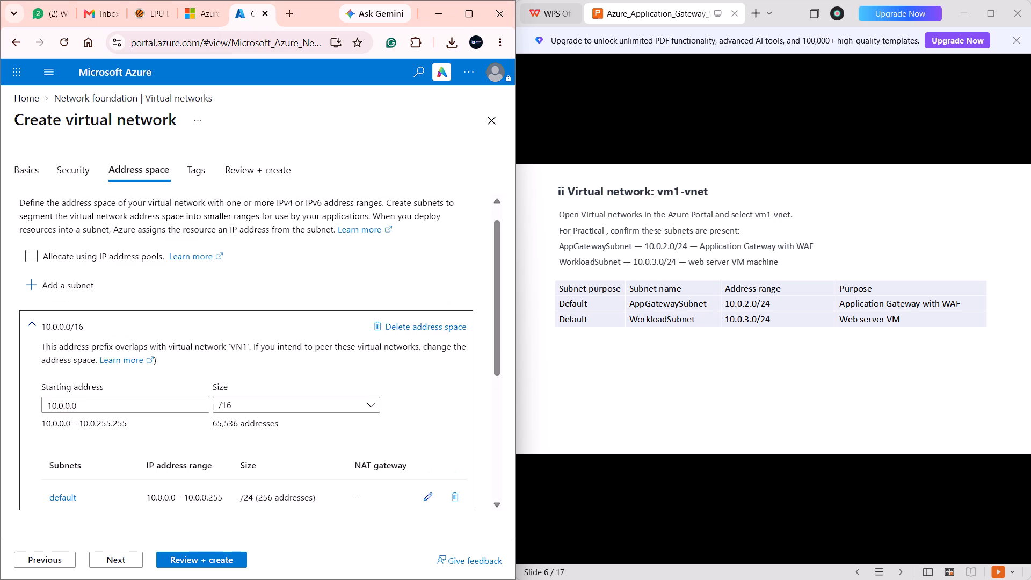
scroll(111, 347, "down", 2)
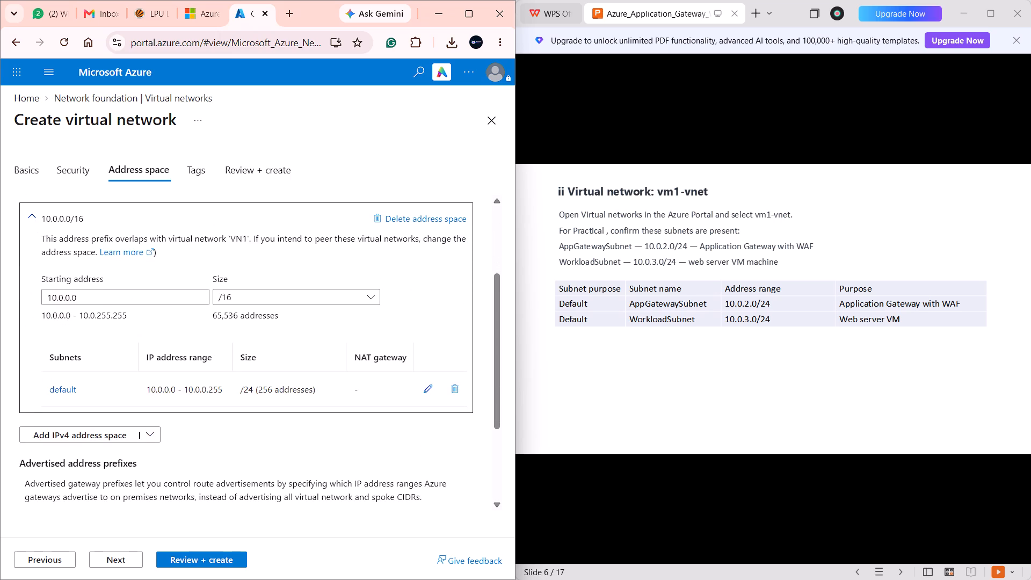
scroll(271, 379, "up", 2)
left_click(69, 306)
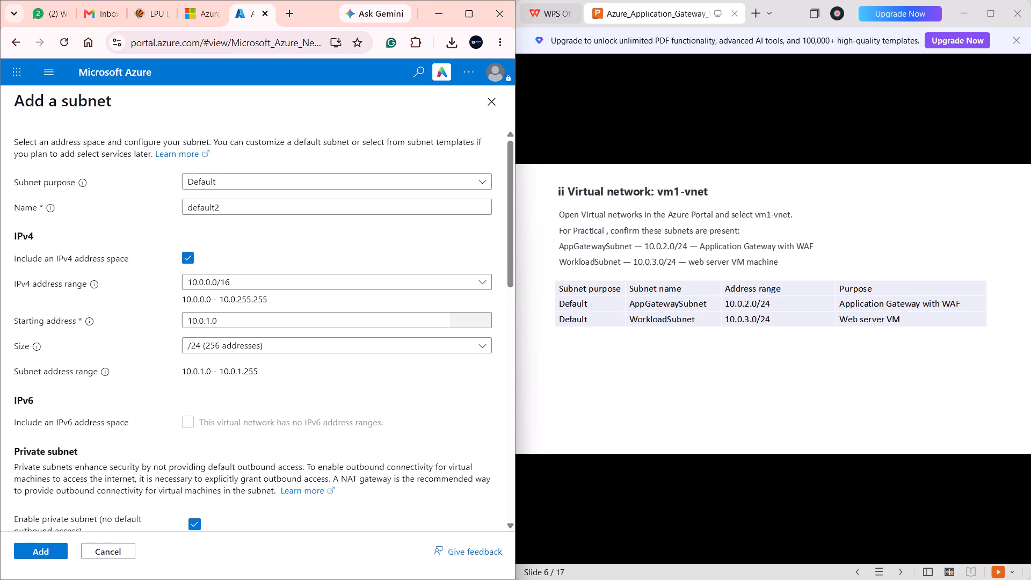
left_click(264, 207)
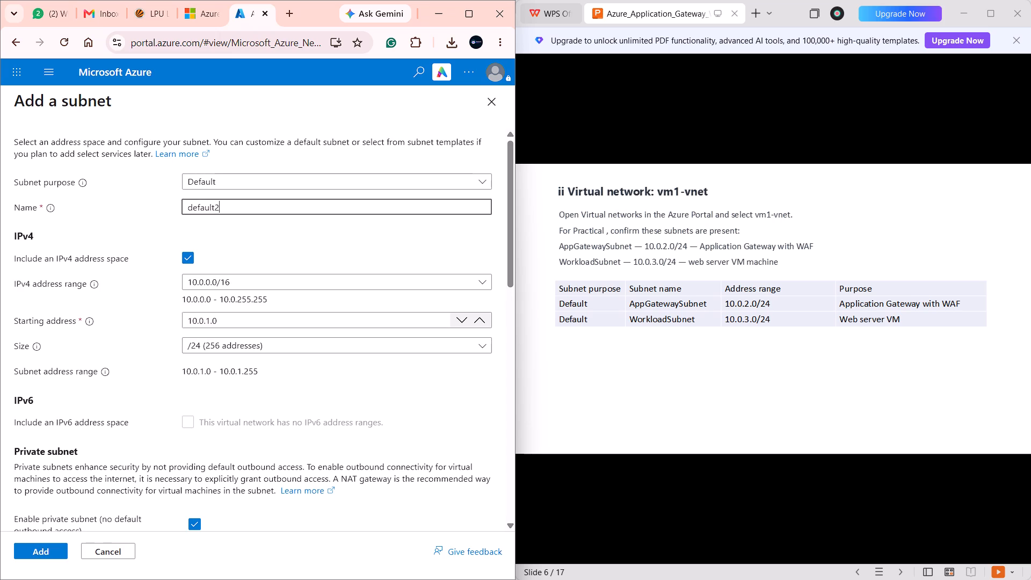
key("BackSpace")
key("BackSpace")
key("BackSpace")
key("BackSpace")
key("BackSpace")
key("BackSpace")
key("BackSpace")
key("BackSpace")
key("BackSpace")
key("BackSpace")
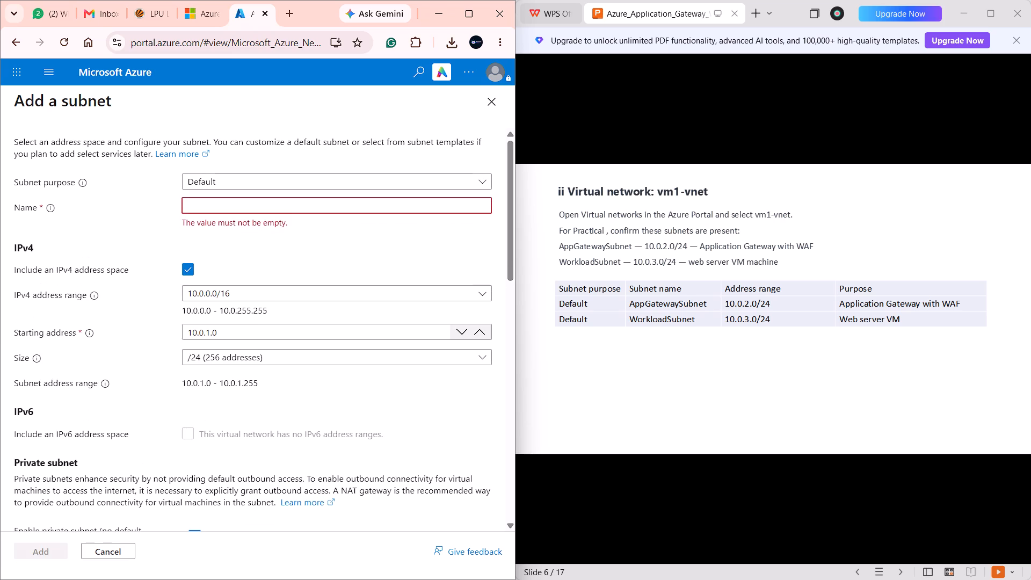
key("shift+a")
type("pp")
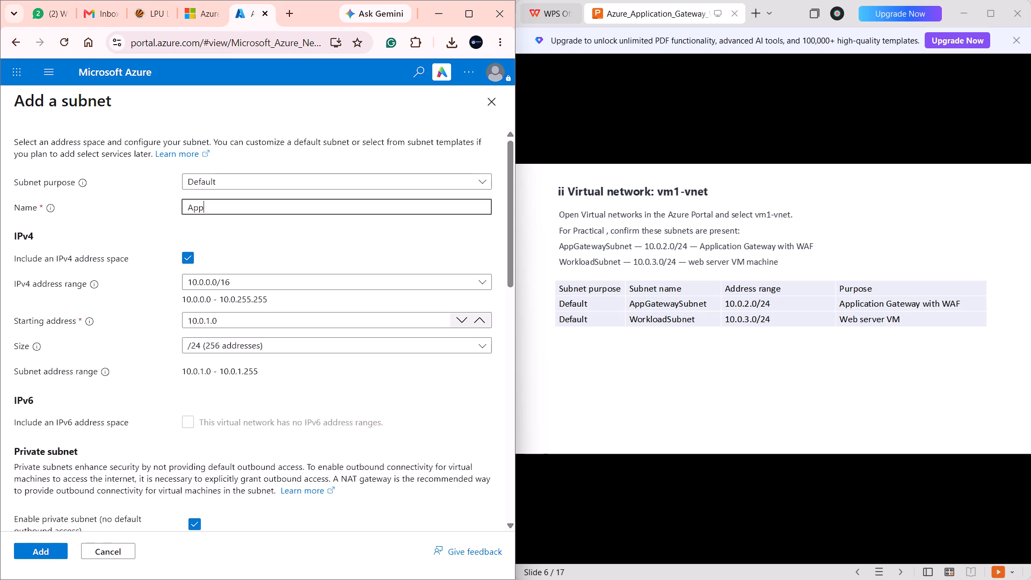
type("Gate")
type("Wa")
key("y")
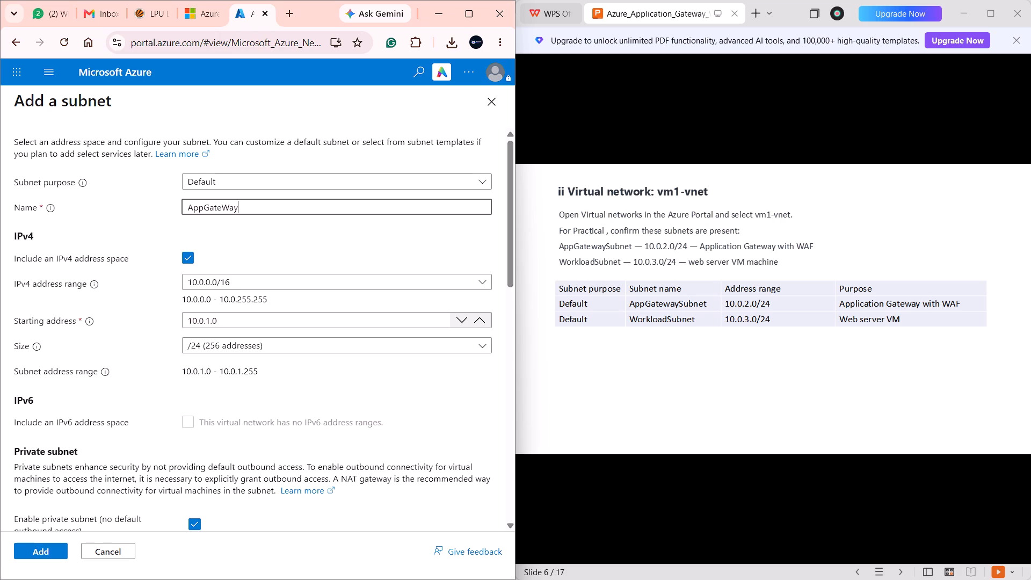
Set the AppGateWay subnet's starting address to 10.0.2.0, keeping the 10.0.0.0/16 IPv4 range.
left_click(295, 278)
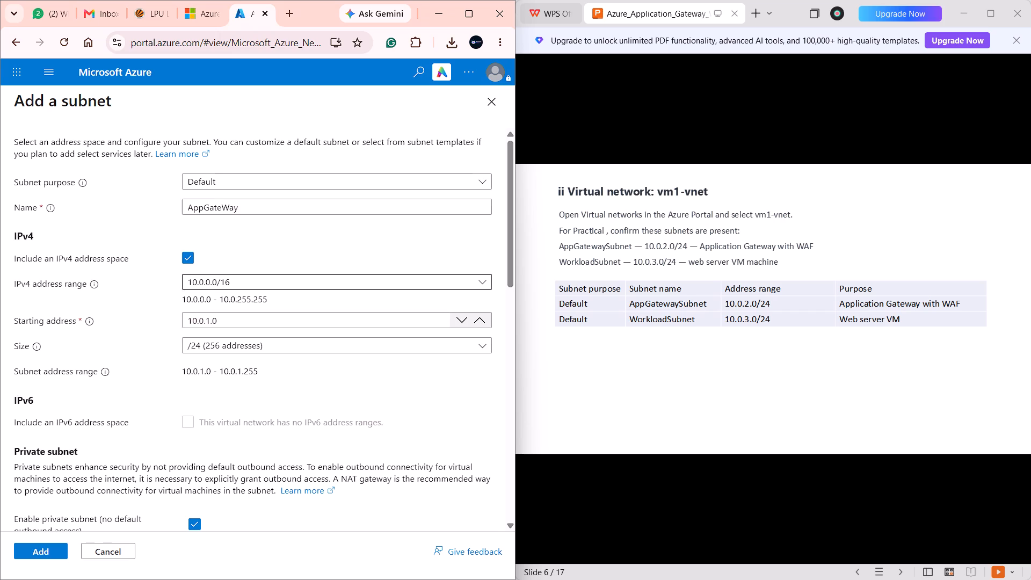
left_click(380, 394)
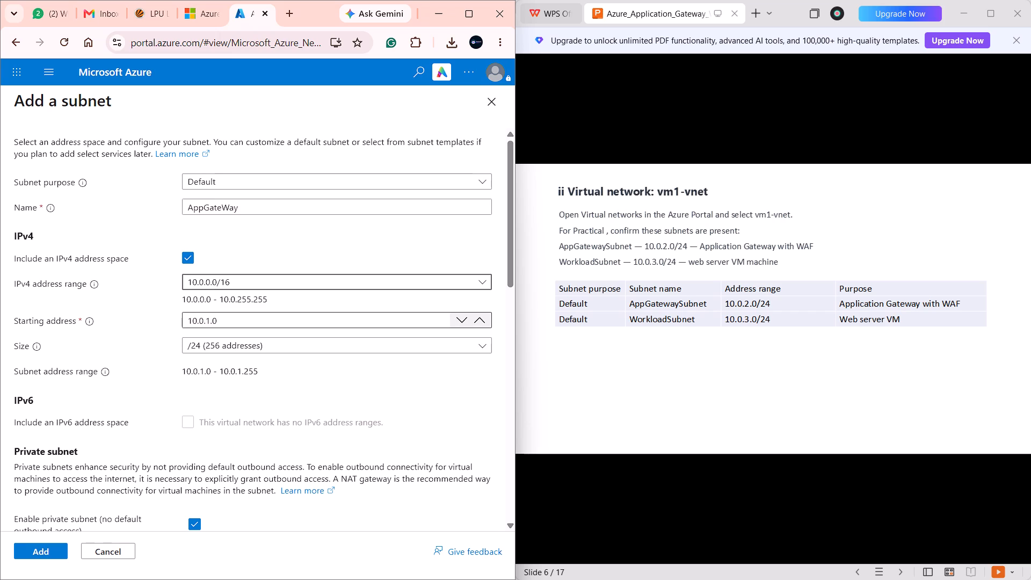
left_click(230, 314)
key("Left")
key("Left")
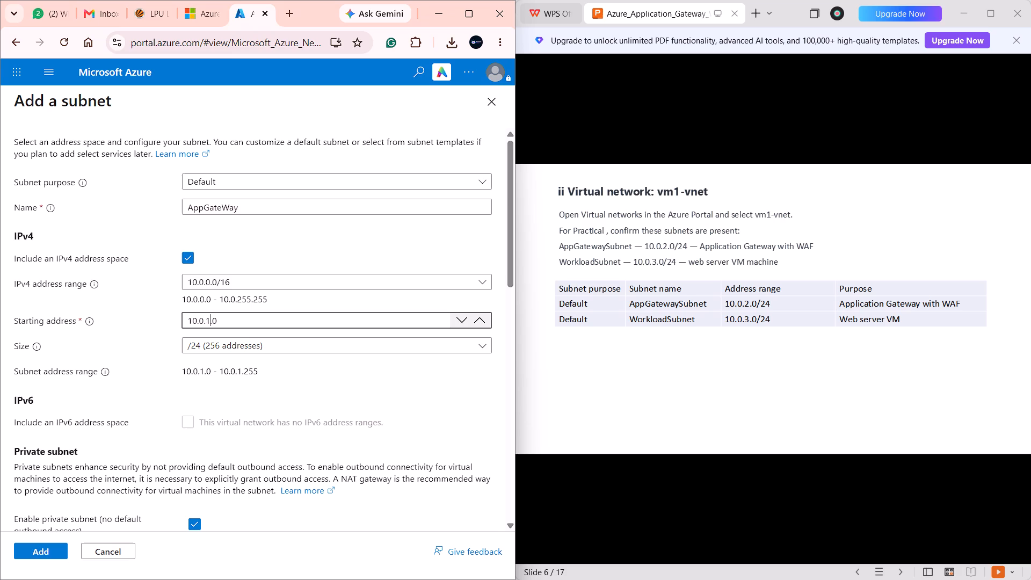
key("BackSpace")
key("2")
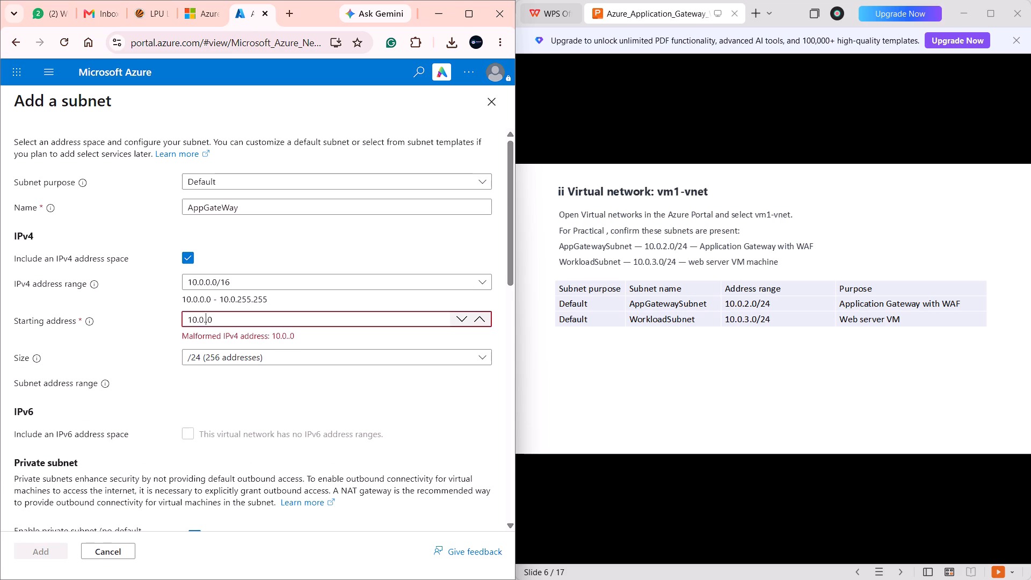
left_click(310, 381)
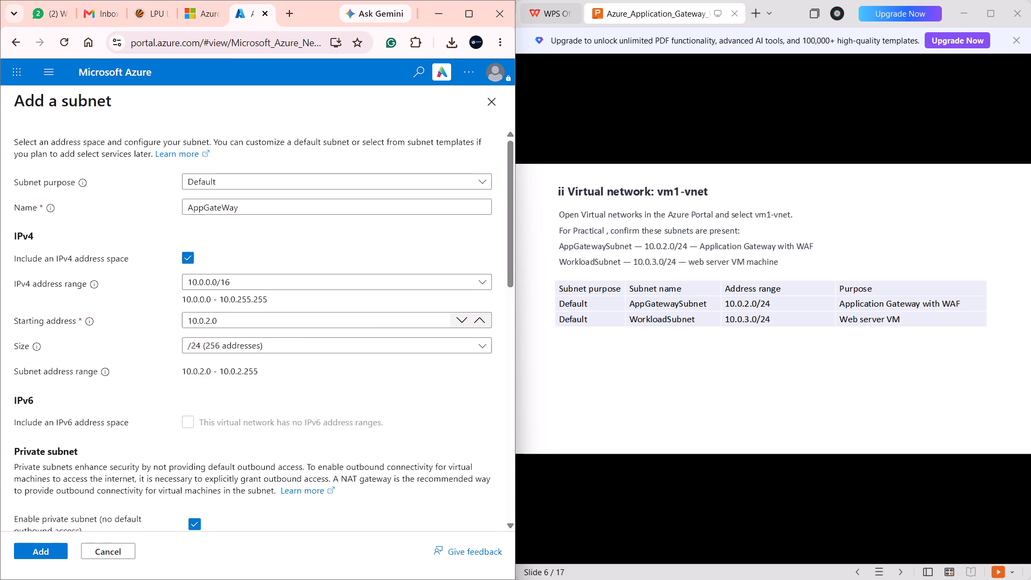
Review the new subnet's private subnet, security, service endpoint and delegation settings, and maximize the browser window.
scroll(386, 332, "down", 2)
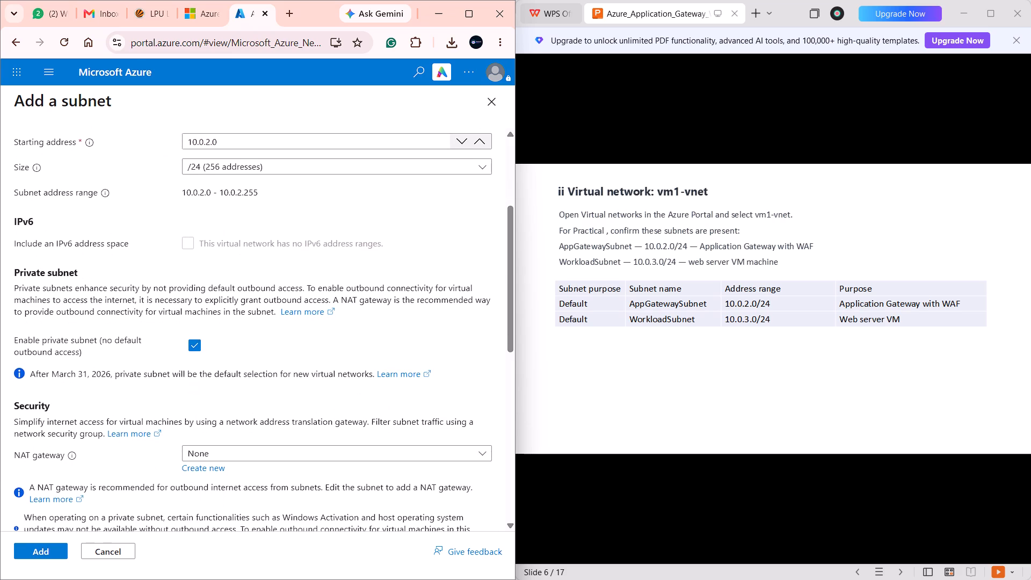
scroll(63, 332, "down", 5)
scroll(63, 332, "up", 2)
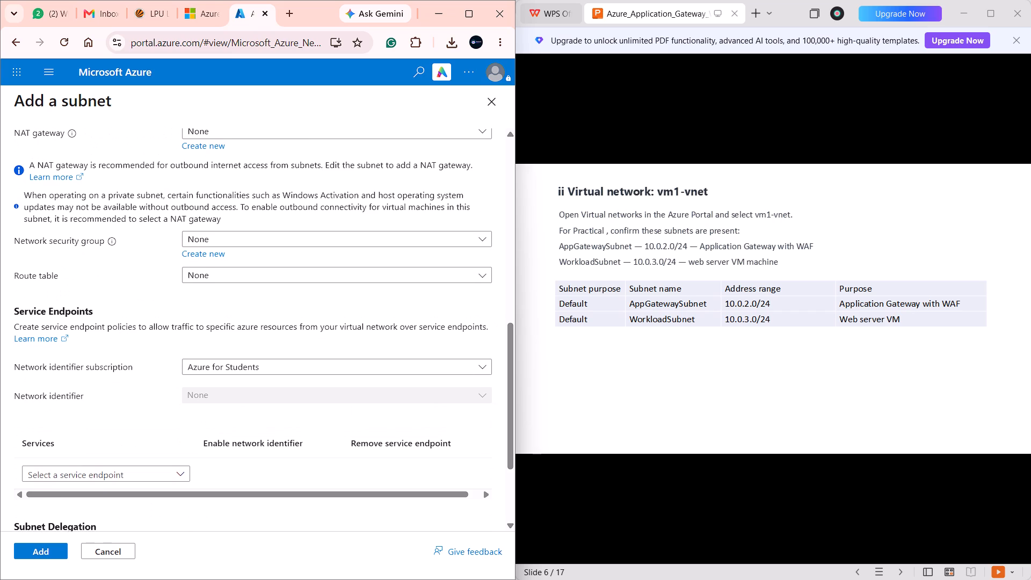
scroll(63, 332, "up", 2)
scroll(63, 332, "down", 6)
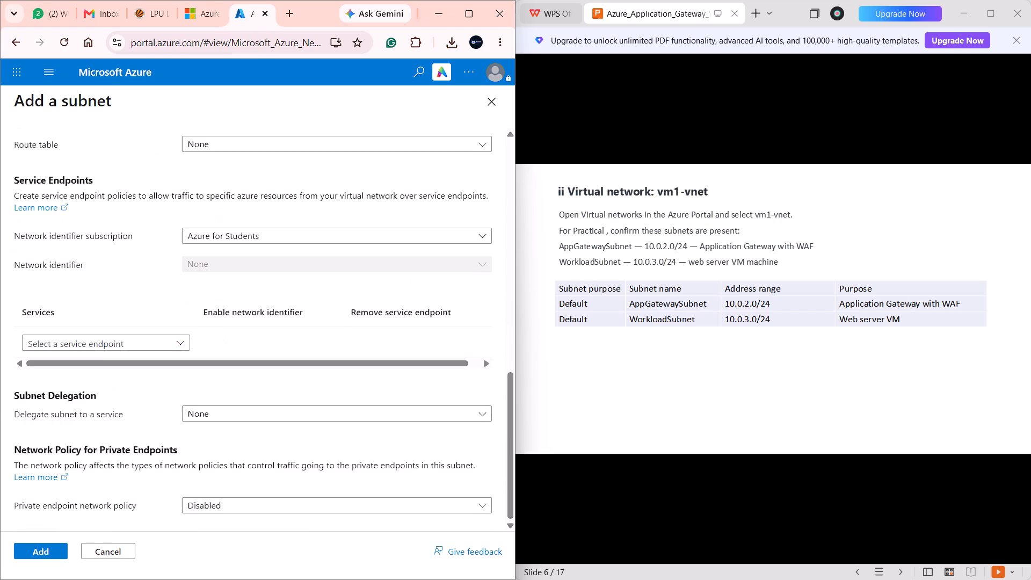
left_click(468, 15)
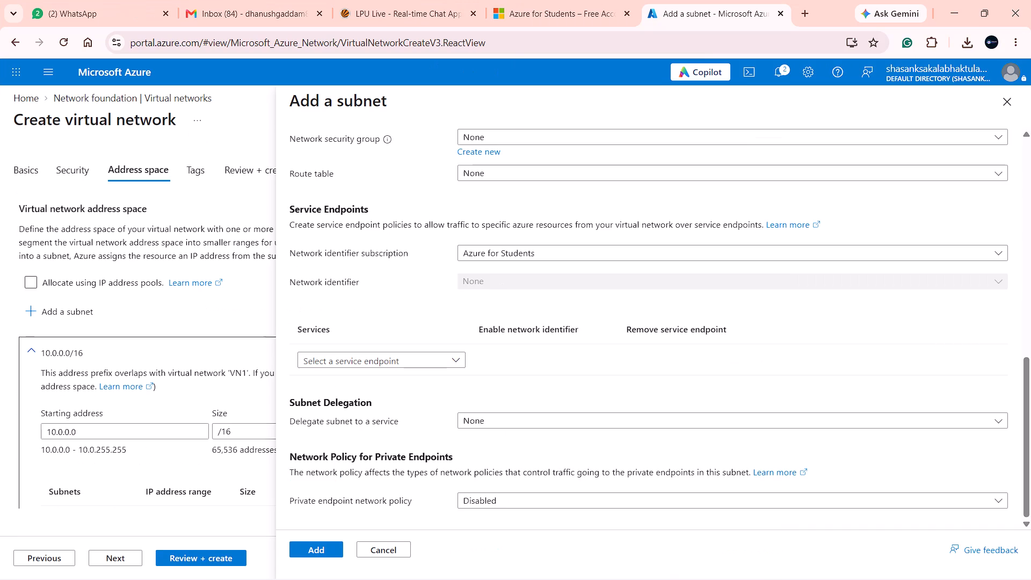
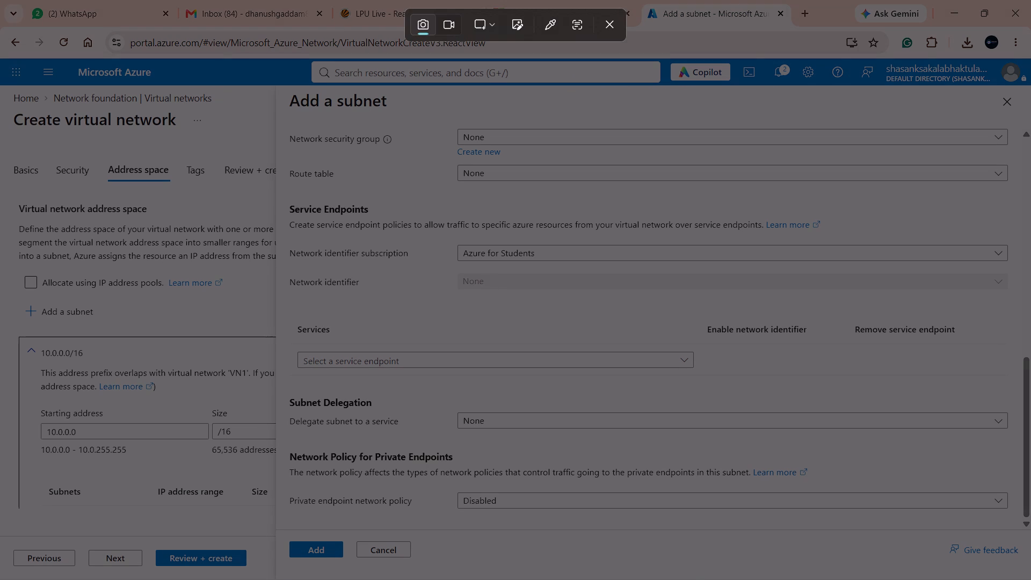
Capture a screenshot of the Azure page area showing the Add a subnet form.
left_click_drag(0, 55, 1030, 579)
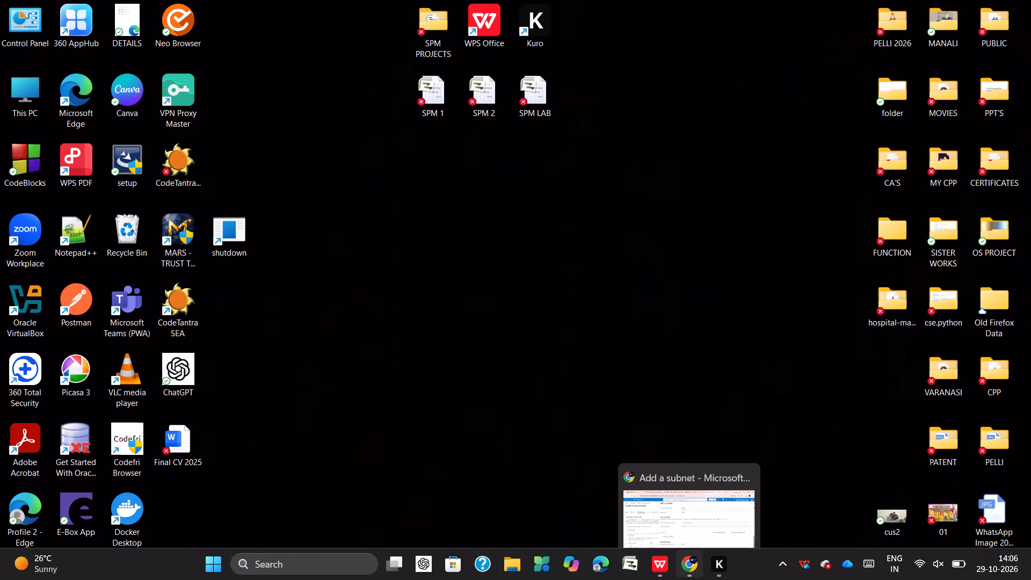
Switch to WPS Office and create a new blank Docs document in a maximized window.
left_click(664, 565)
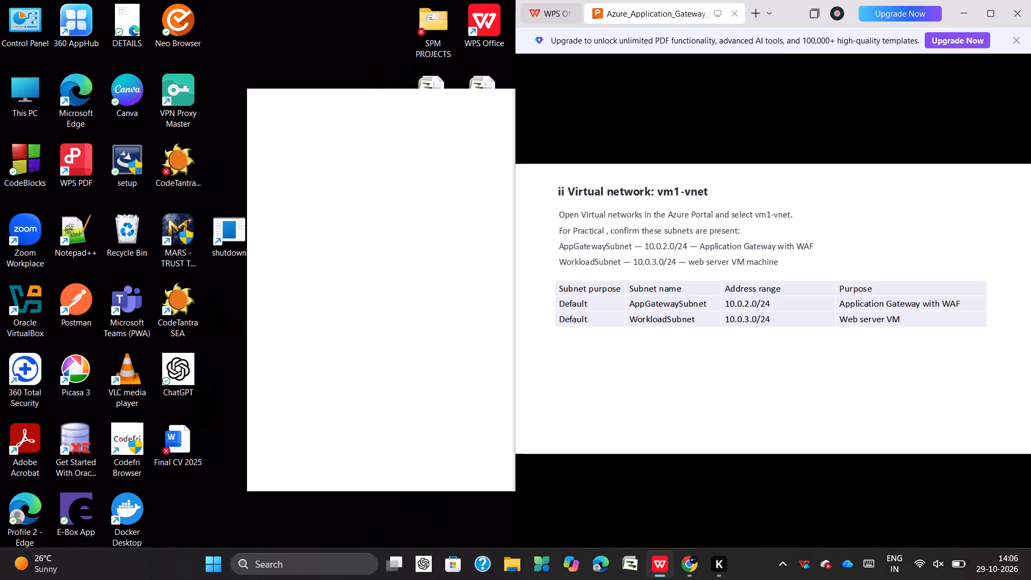
left_click(752, 12)
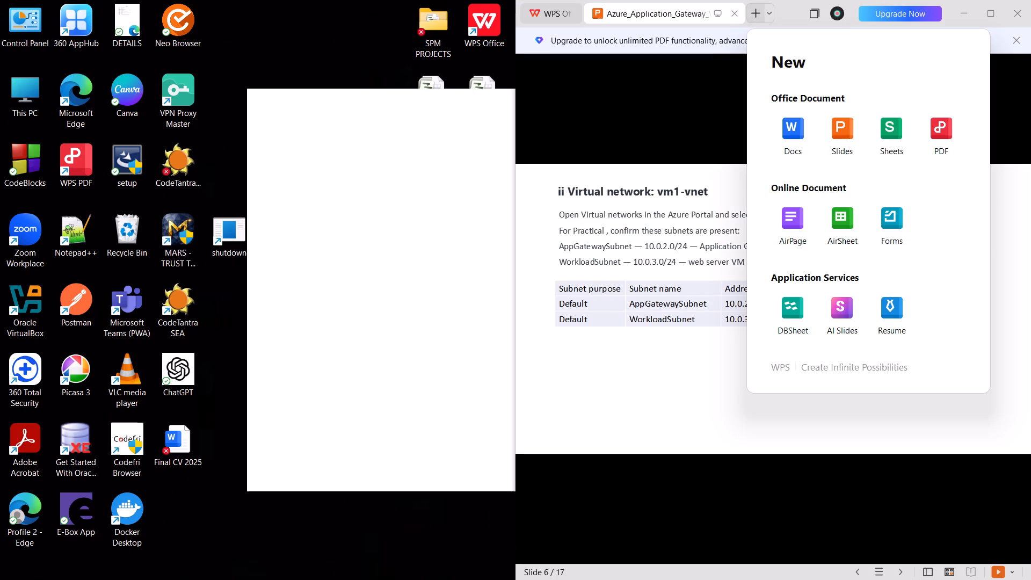
left_click(794, 124)
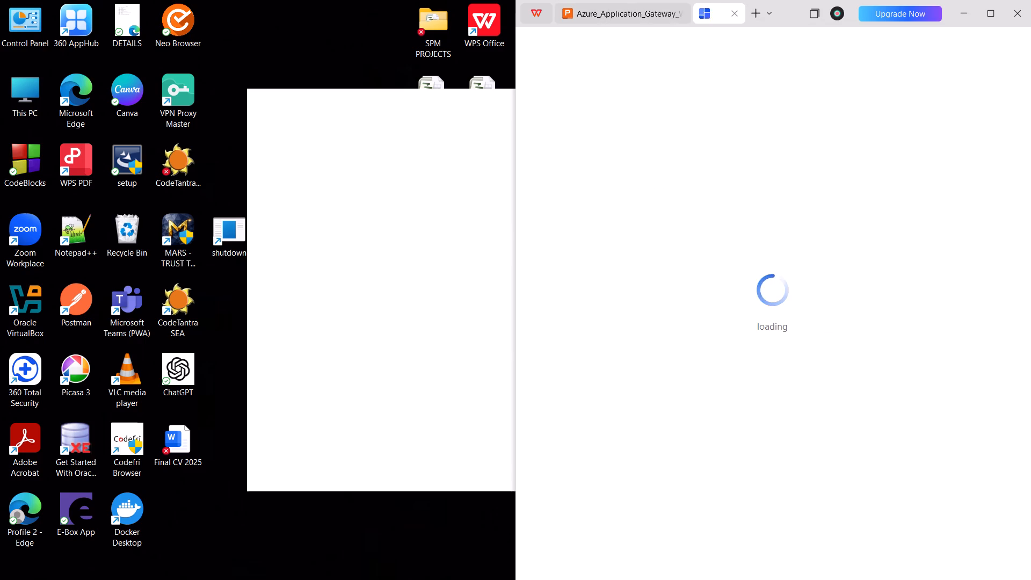
left_click(984, 16)
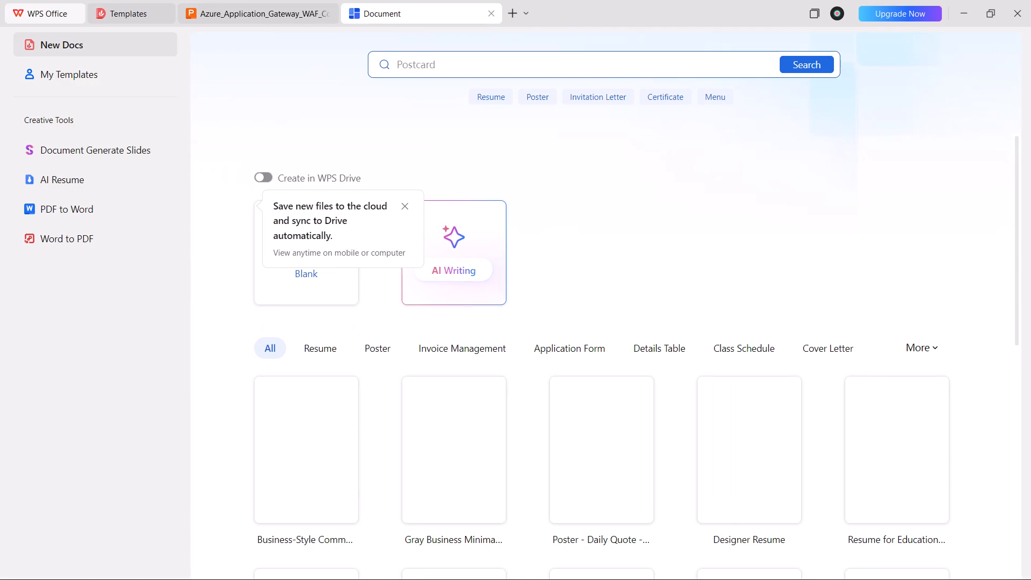
scroll(397, 349, "down", 3)
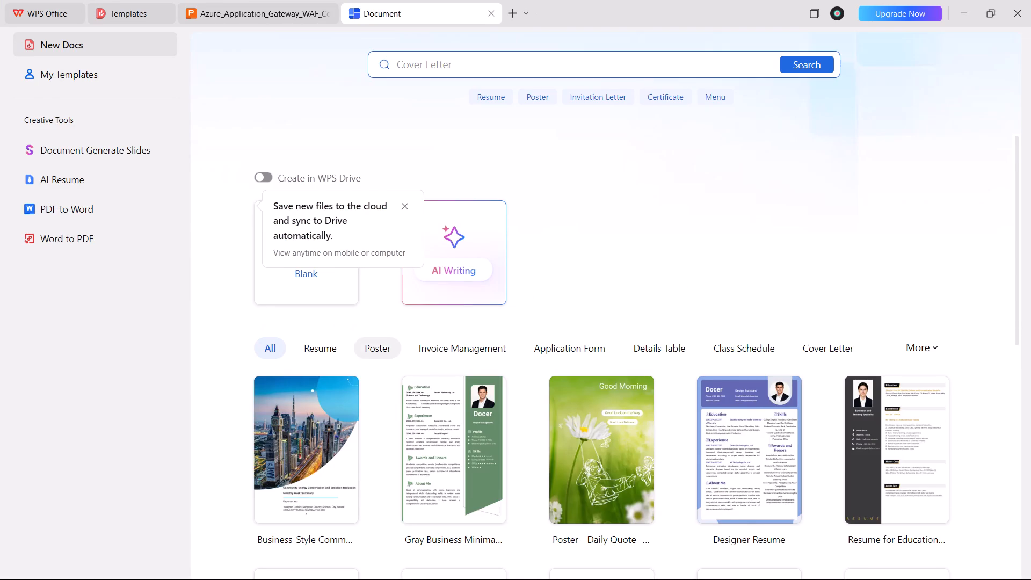
scroll(397, 349, "down", 2)
scroll(397, 349, "up", 8)
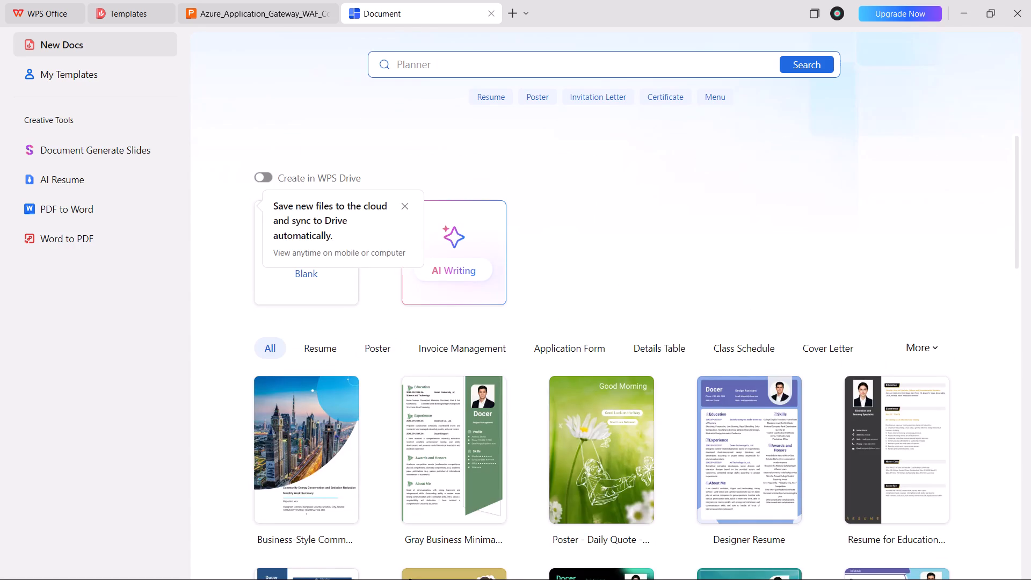
left_click(543, 199)
left_click(86, 40)
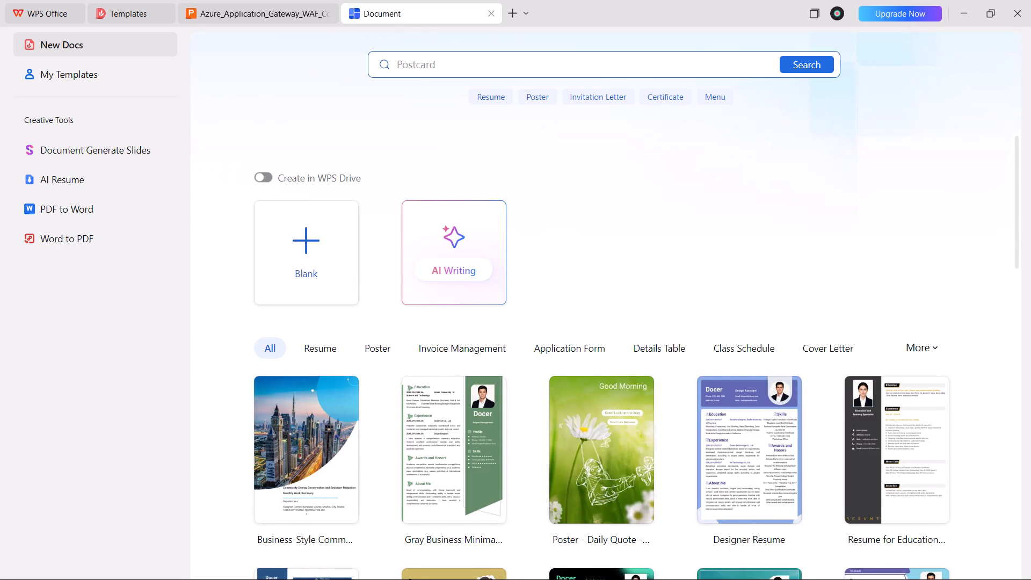
scroll(601, 307, "down", 1)
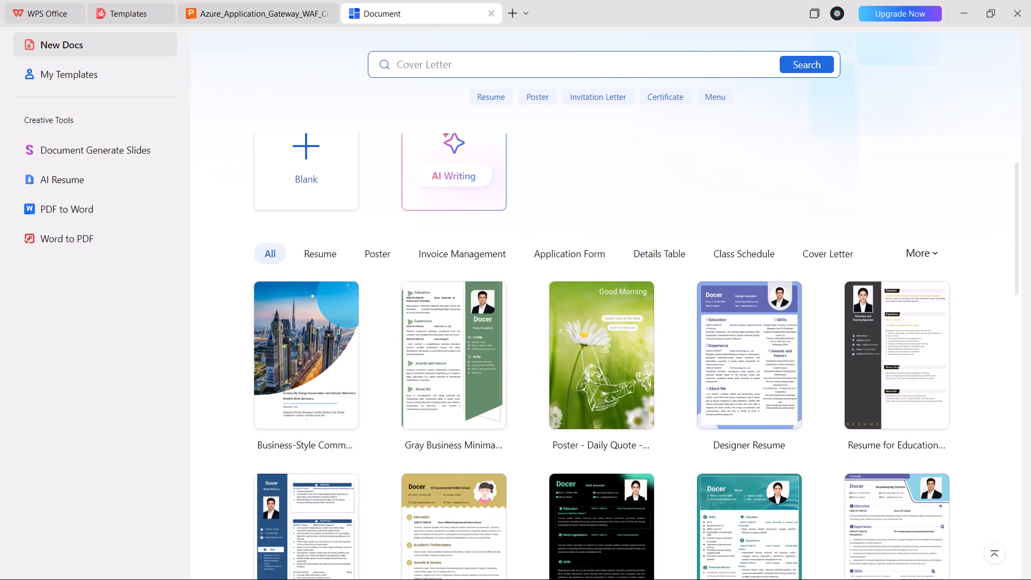
scroll(106, 109, "down", 1)
left_click(270, 181)
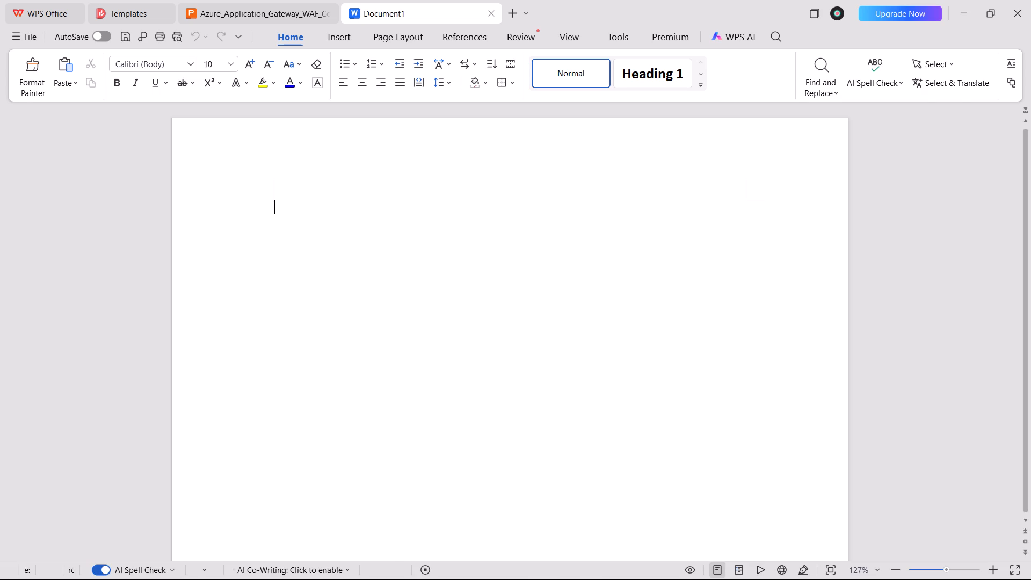
Paste the captured Add a subnet screenshot into the blank document.
left_click(292, 165)
key("ctrl+v")
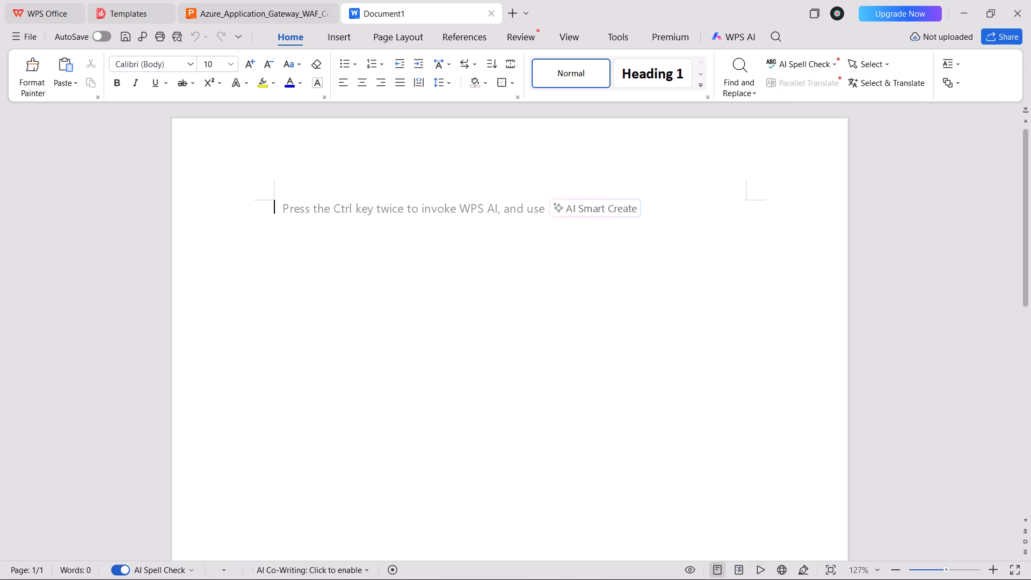
scroll(499, 362, "down", 2)
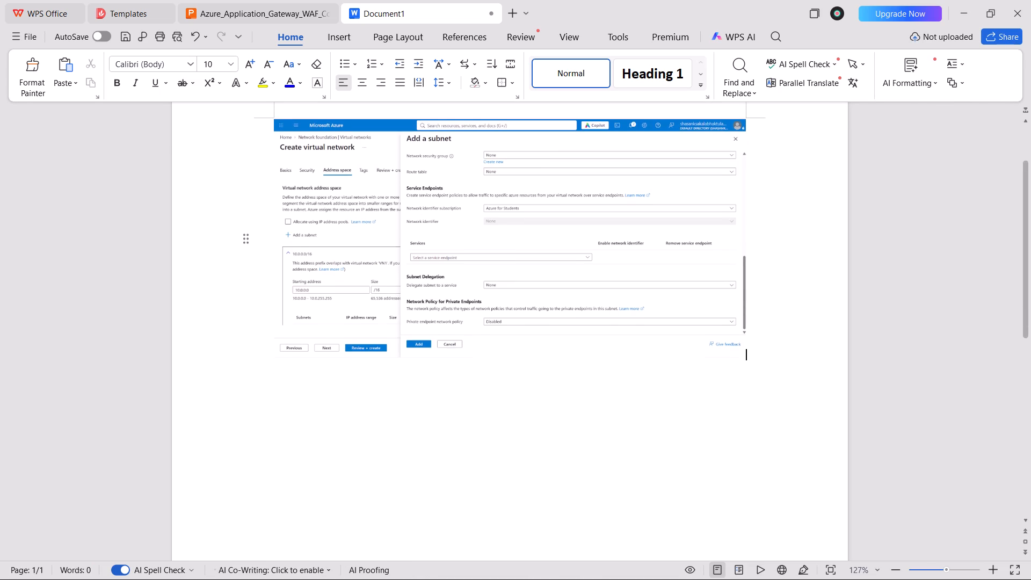
scroll(499, 362, "down", 2)
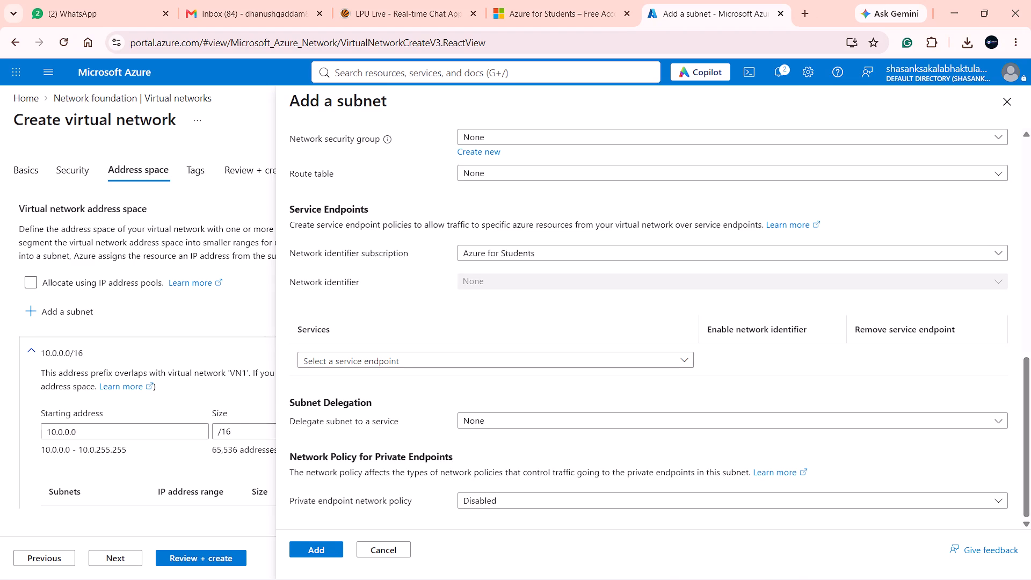
Switch back to Chrome and close the Add a subnet form without adding the subnet.
scroll(507, 327, "down", 1)
scroll(565, 397, "down", 2)
left_click(1004, 108)
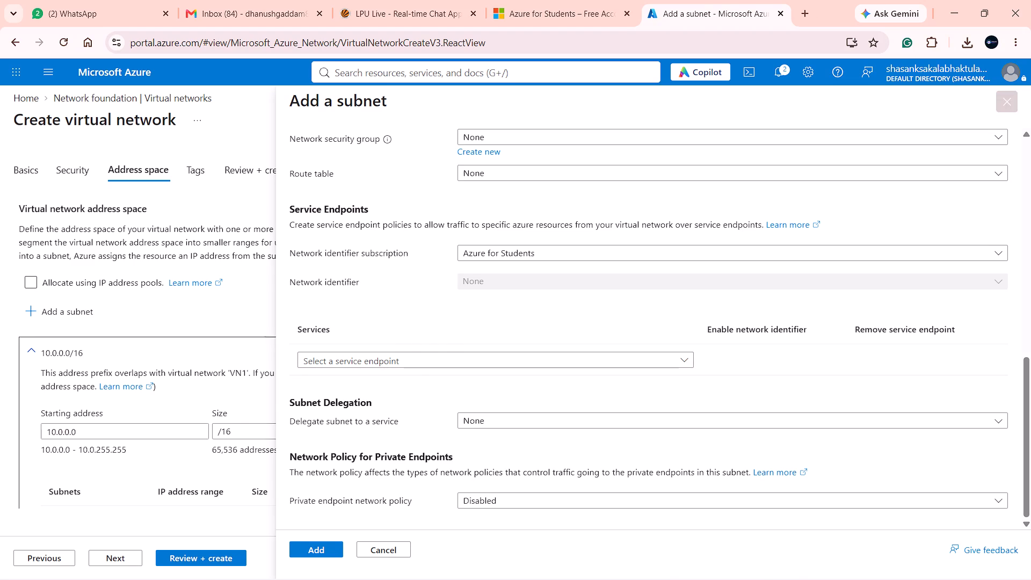
scroll(366, 461, "down", 3)
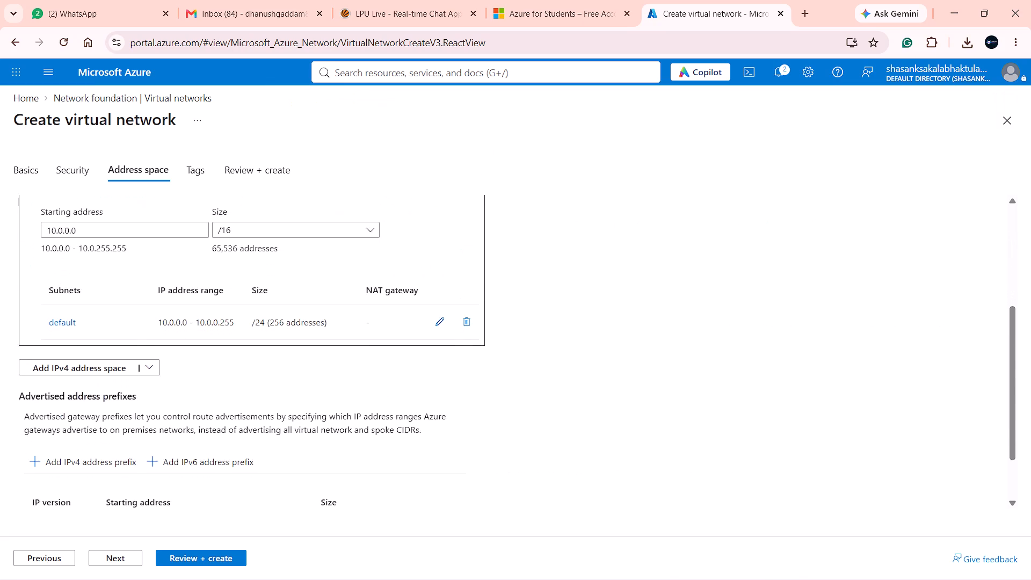
scroll(241, 353, "up", 3)
Start a new subnet in the 10.0.0.0/16 address space and name it AppGateWay.
left_click(57, 301)
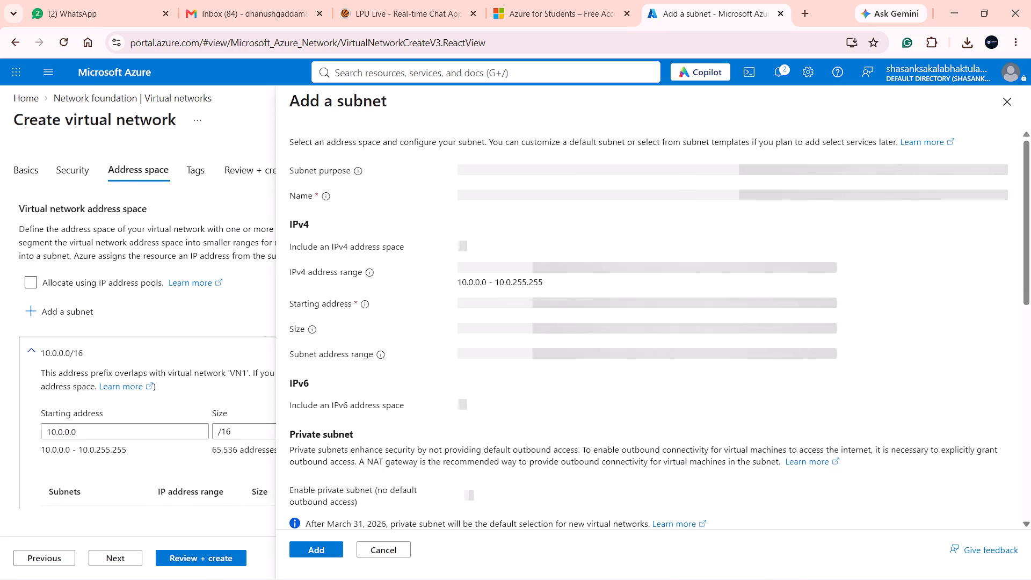
left_click(544, 201)
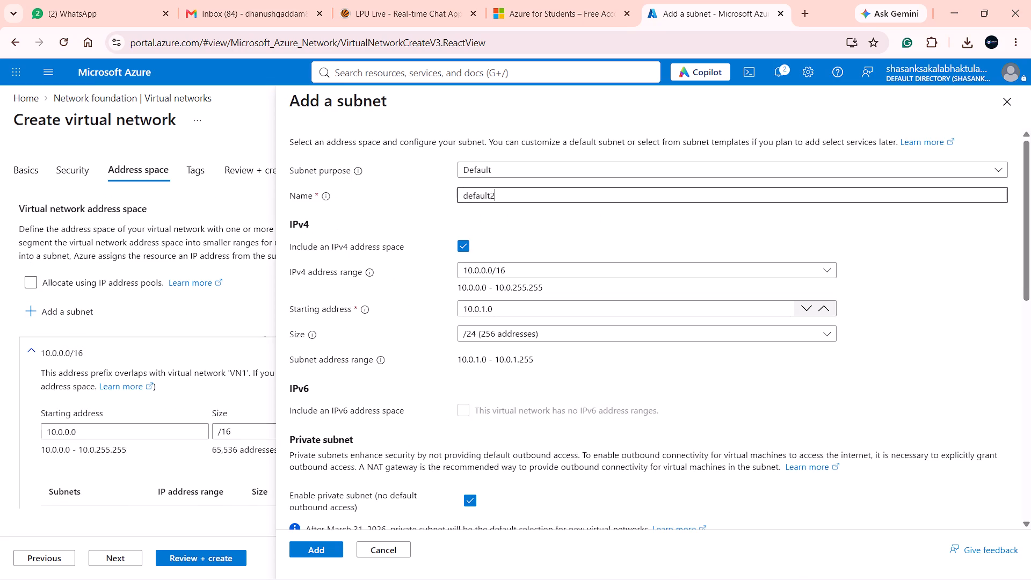
key("BackSpace")
key("BackSpace")
key("BackSpace")
key("BackSpace")
key("BackSpace")
key("BackSpace")
key("BackSpace")
key("BackSpace")
key("BackSpace")
key("BackSpace")
key("BackSpace")
key("BackSpace")
key("BackSpace")
key("BackSpace")
key("BackSpace")
key("BackSpace")
key("BackSpace")
key("BackSpace")
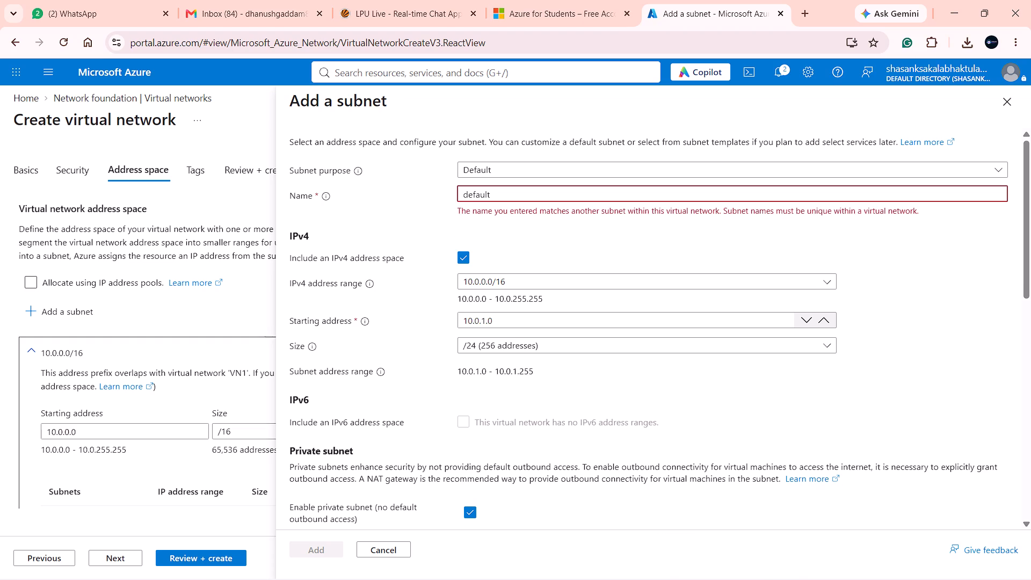
key("BackSpace")
type("ZApp")
key("BackSpace")
key("BackSpace")
key("BackSpace")
key("BackSpace")
key("BackSpace")
key("BackSpace")
key("BackSpace")
key("BackSpace")
type("App")
type("GateWay")
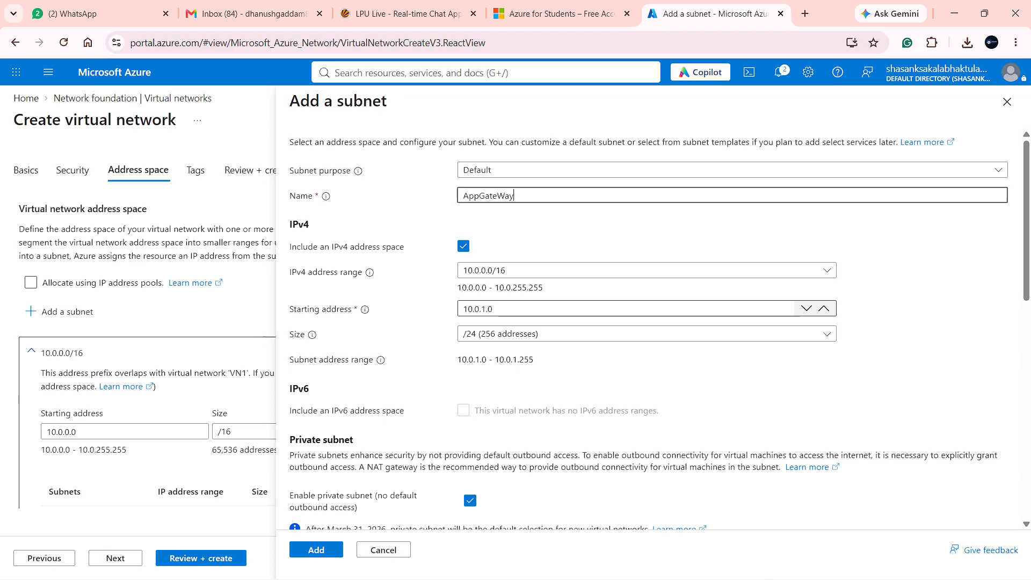
Set the AppGateWay subnet's starting address to 10.0.2.0 and add the subnet to the virtual network.
left_click(505, 306)
key("Left")
key("Left")
key("BackSpace")
key("2")
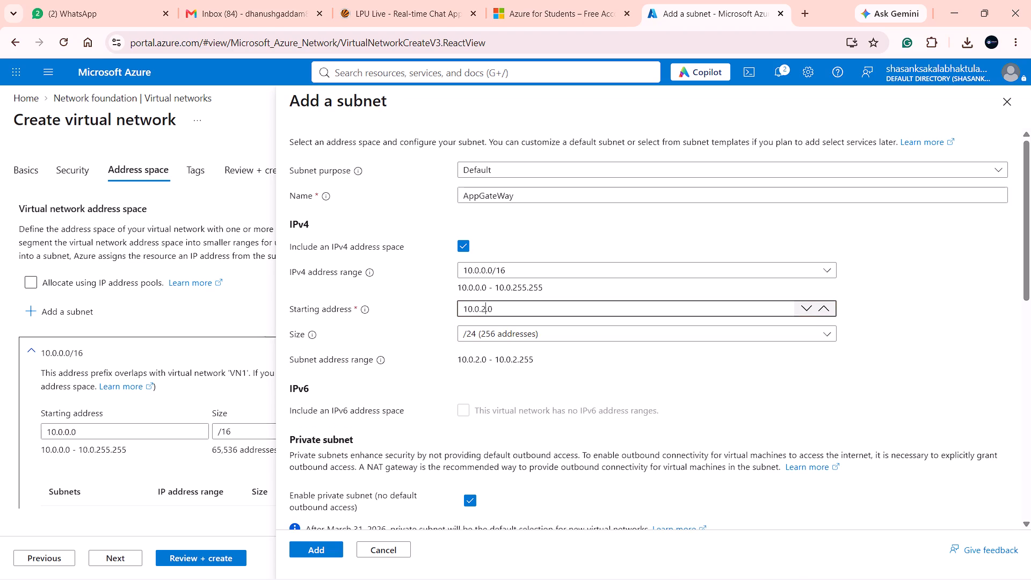
scroll(569, 402, "down", 5)
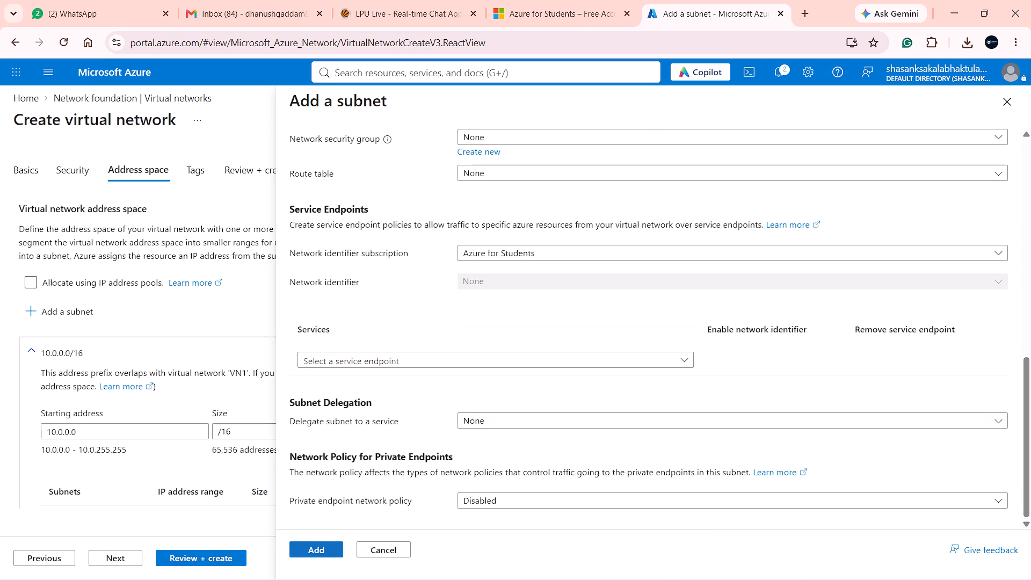
left_click(332, 550)
scroll(252, 388, "down", 4)
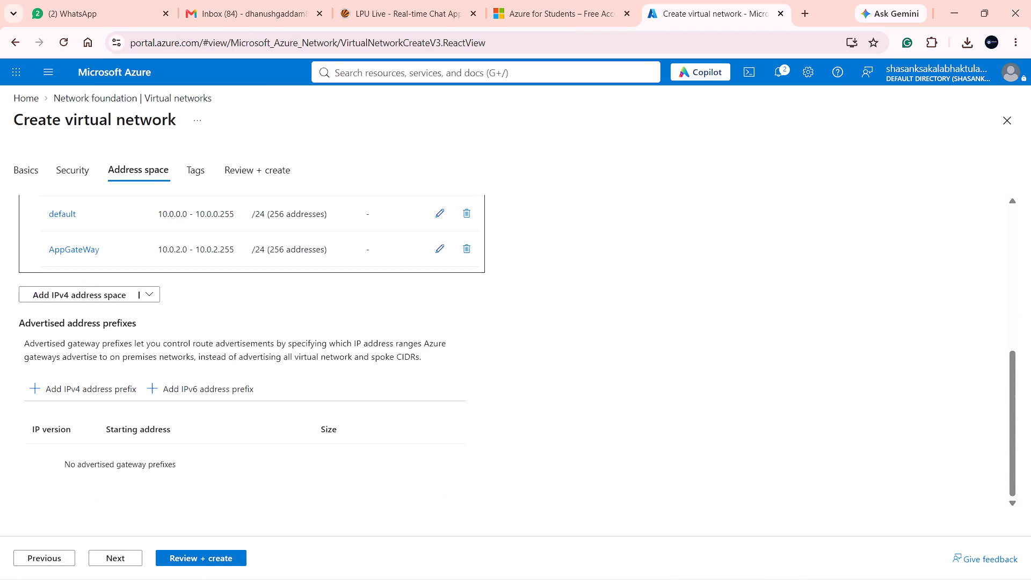
Start another subnet in the 10.0.0.0/16 address space and display the vm1-vnet slide in WPS Office beside the form.
scroll(252, 388, "up", 2)
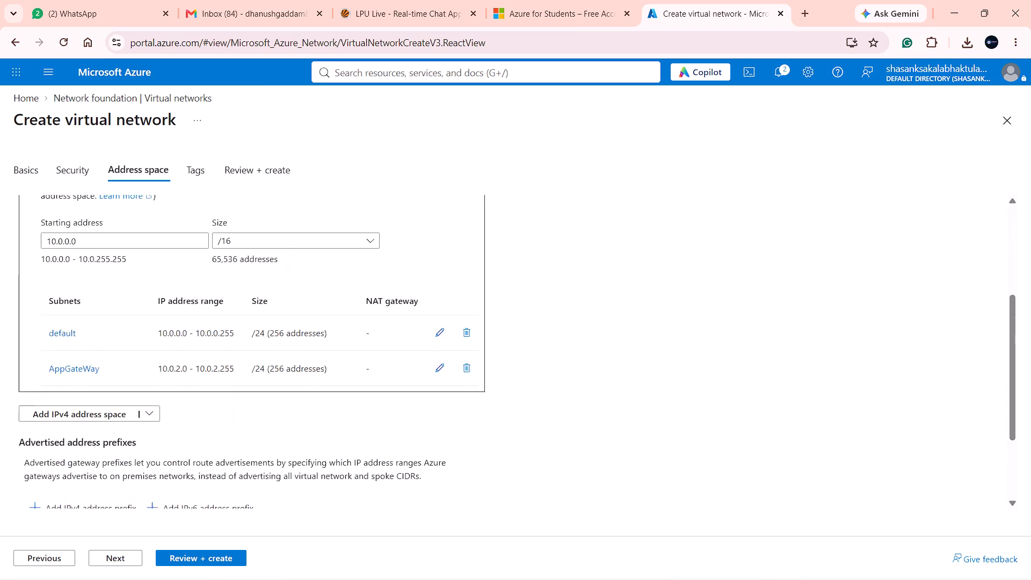
scroll(252, 388, "up", 1)
scroll(87, 268, "up", 2)
left_click(63, 307)
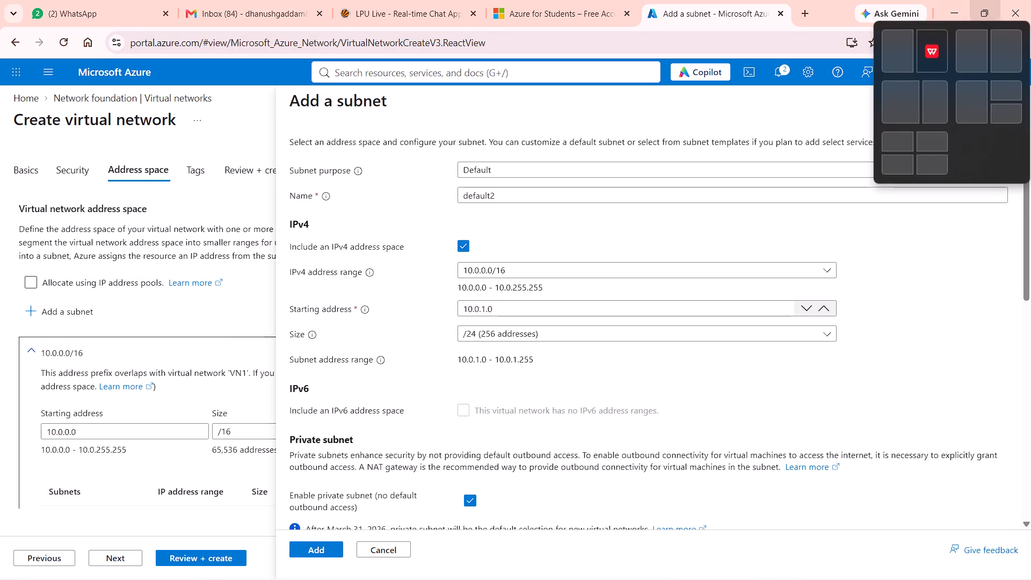
left_click(917, 30)
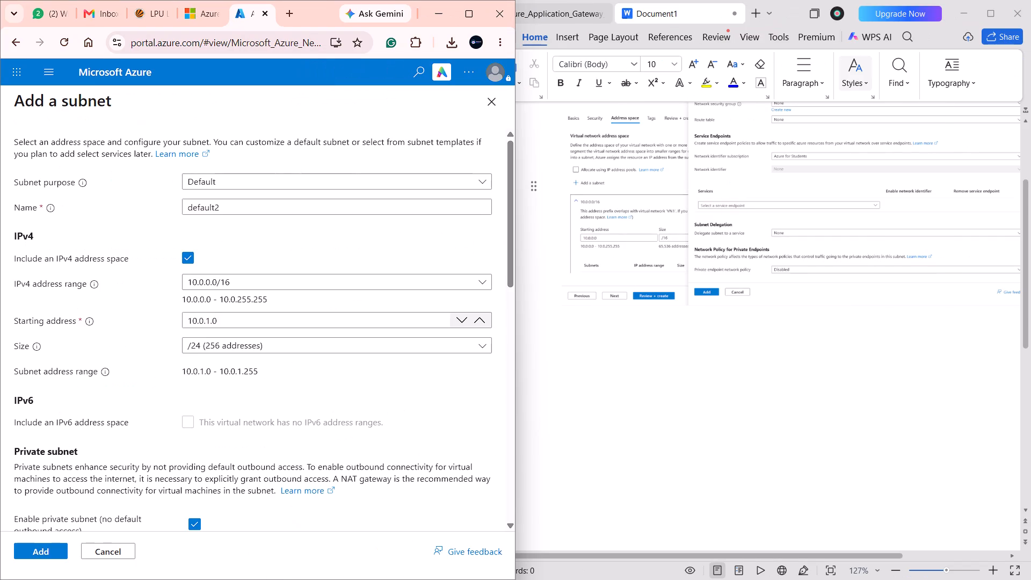
left_click(560, 5)
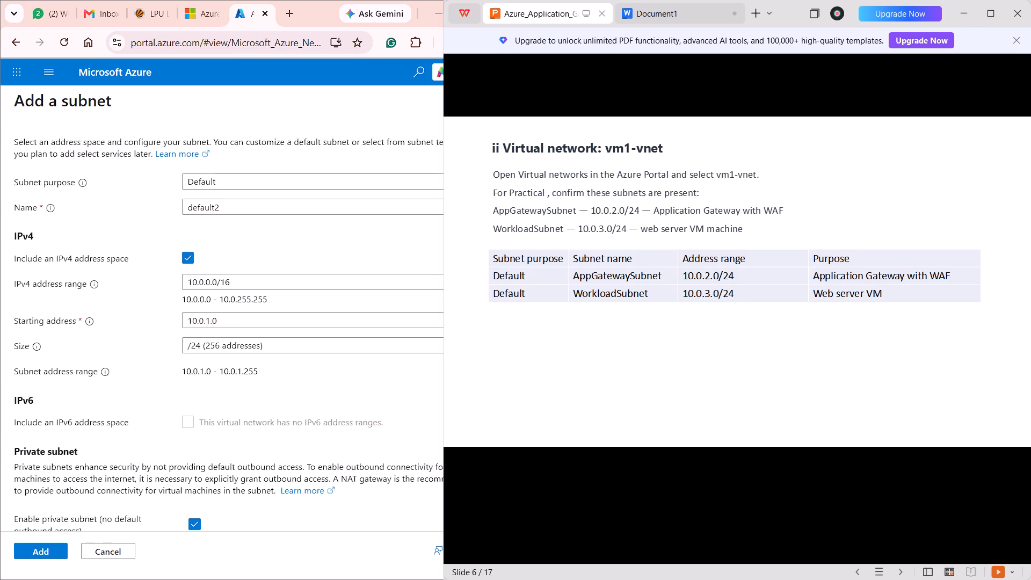
Name the new subnet WorkLoadSubnet.
left_click(273, 210)
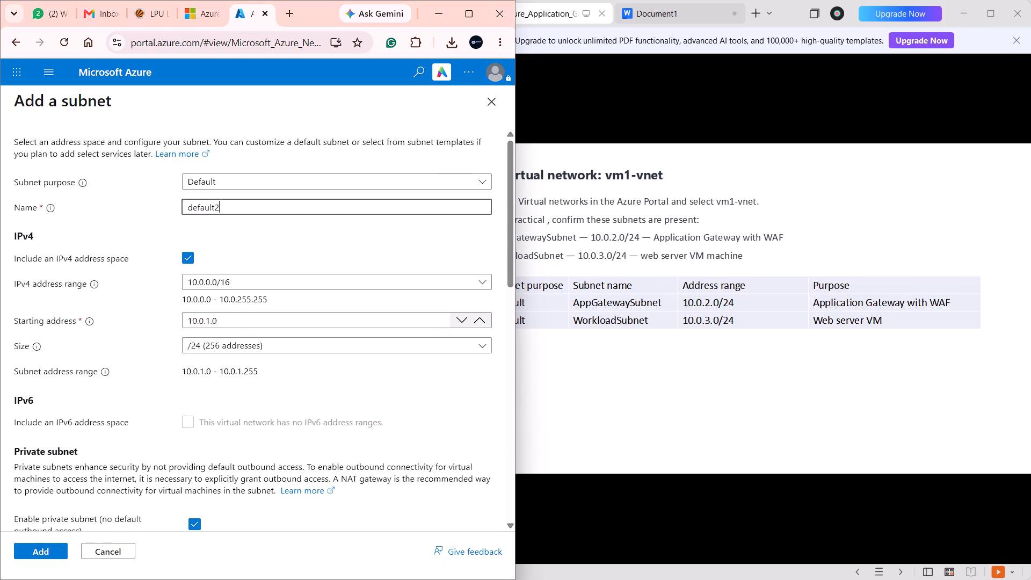
key("BackSpace")
key("BackSpace")
key("BackSpace")
key("BackSpace")
key("BackSpace")
key("BackSpace")
key("BackSpace")
key("BackSpace")
key("BackSpace")
key("BackSpace")
key("BackSpace")
key("BackSpace")
key("BackSpace")
key("BackSpace")
key("BackSpace")
key("BackSpace")
key("BackSpace")
key("BackSpace")
key("BackSpace")
key("BackSpace")
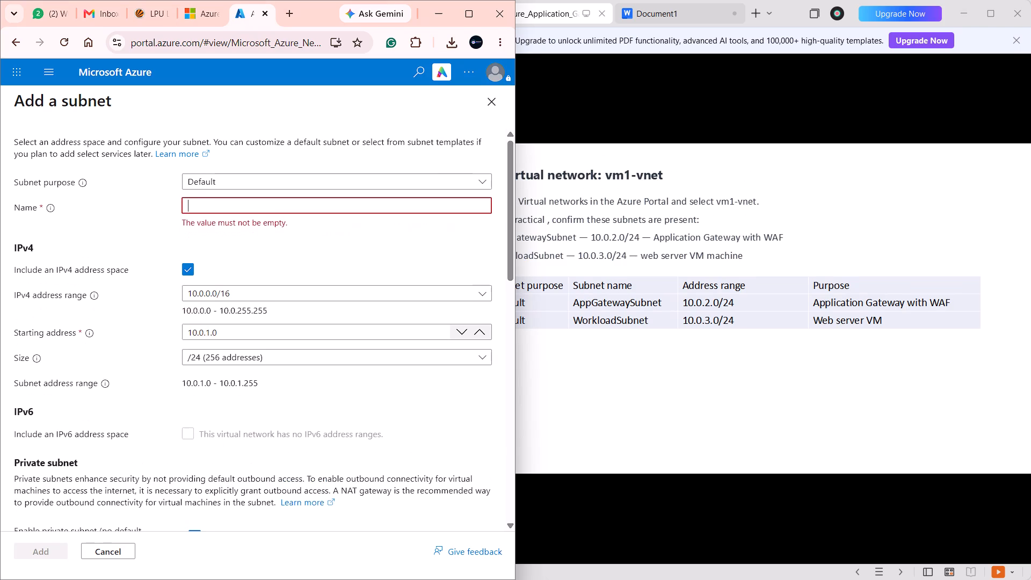
type("Wot")
key("BackSpace")
type("rkLoad")
key("space")
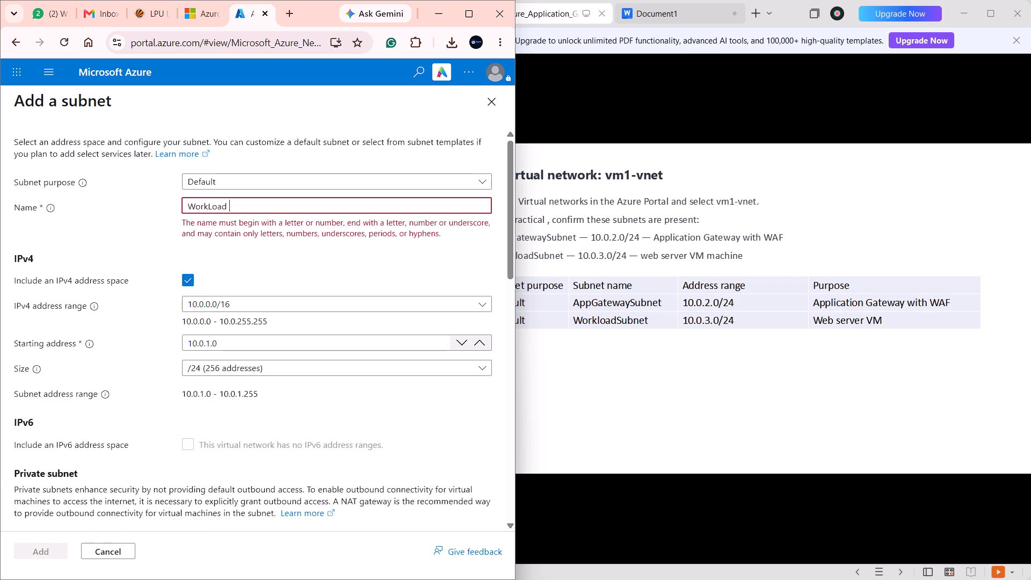
key("BackSpace")
type("Subnet")
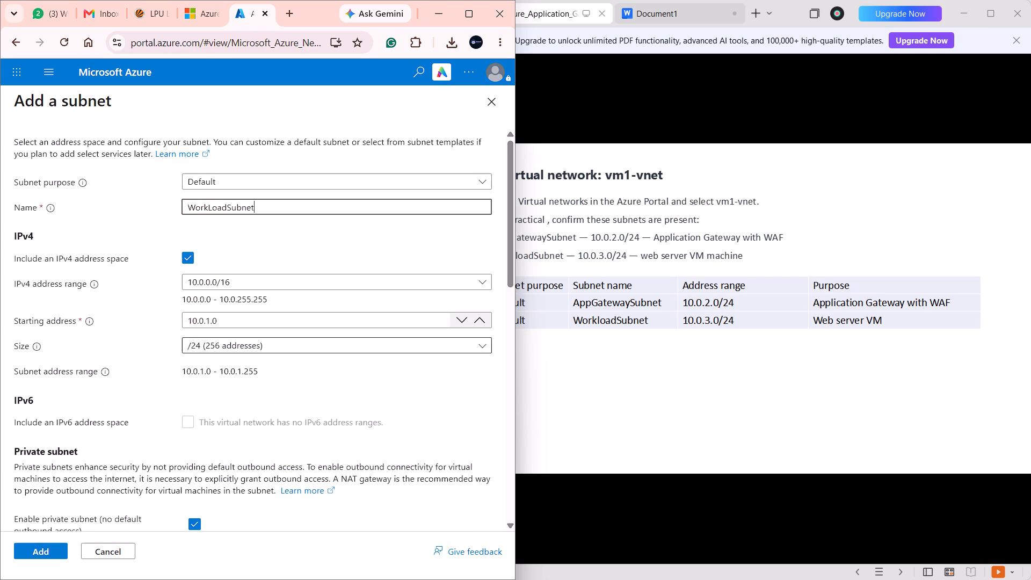
Set WorkLoadSubnet's starting address to 10.0.3.0 and maximize the browser window.
left_click(241, 320)
key("Left")
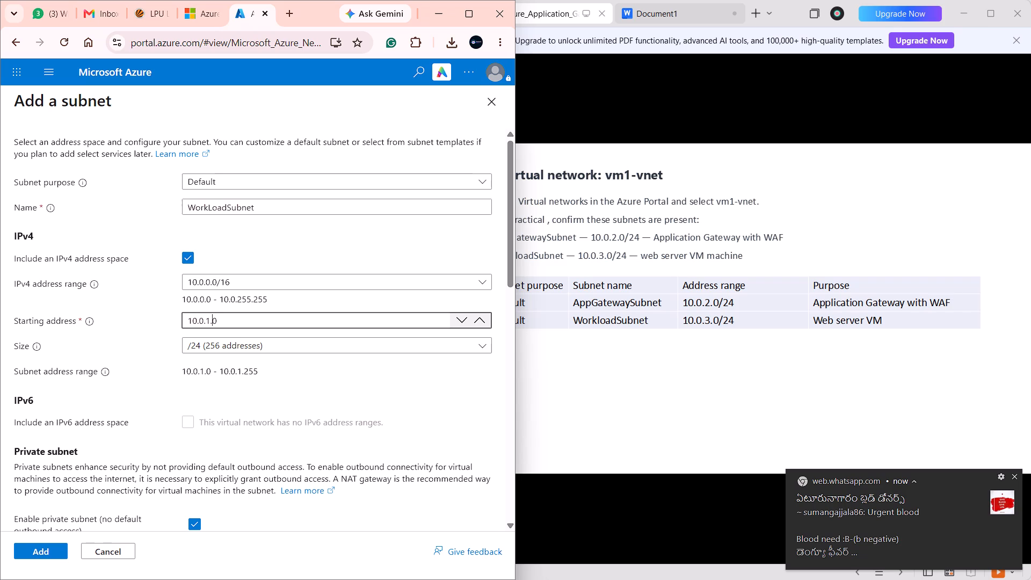
key("Left")
key("BackSpace")
key("3")
left_click(467, 5)
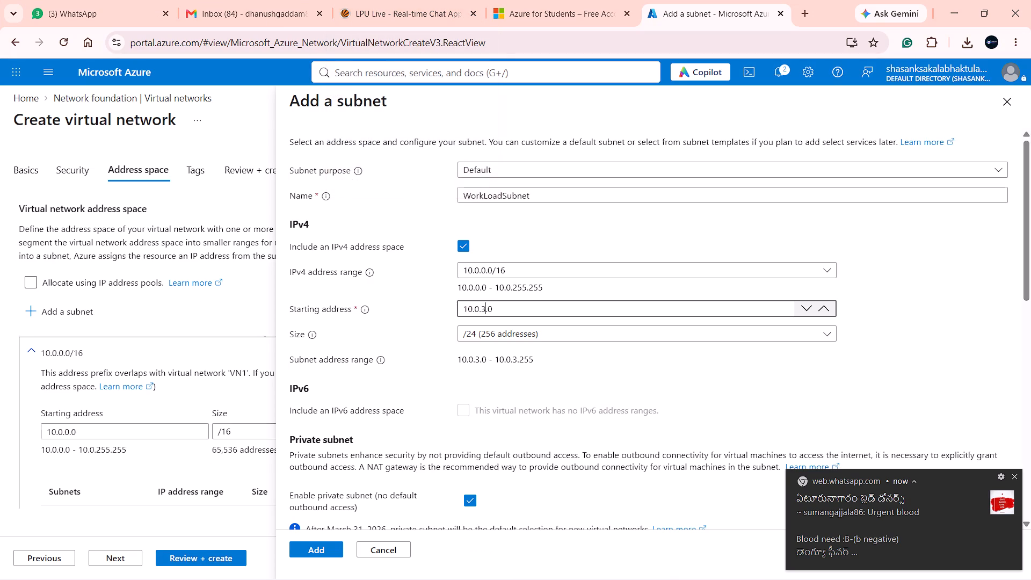
Dismiss the notification and capture a screenshot of the completed WorkLoadSubnet form across the full browser width.
left_click(1012, 474)
key("Print")
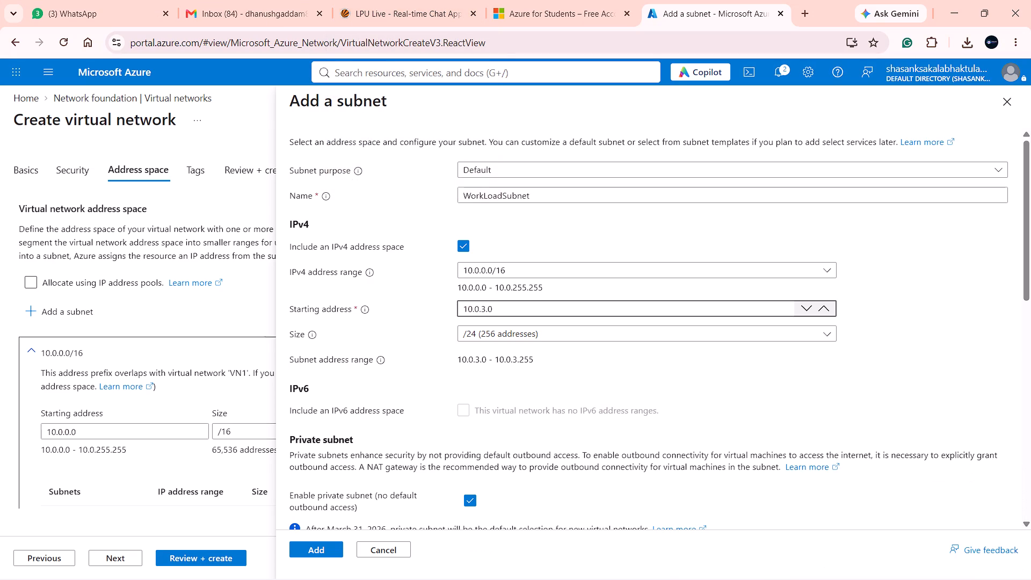
scroll(3, 92, "down", 1)
left_click_drag(1, 56, 895, 579)
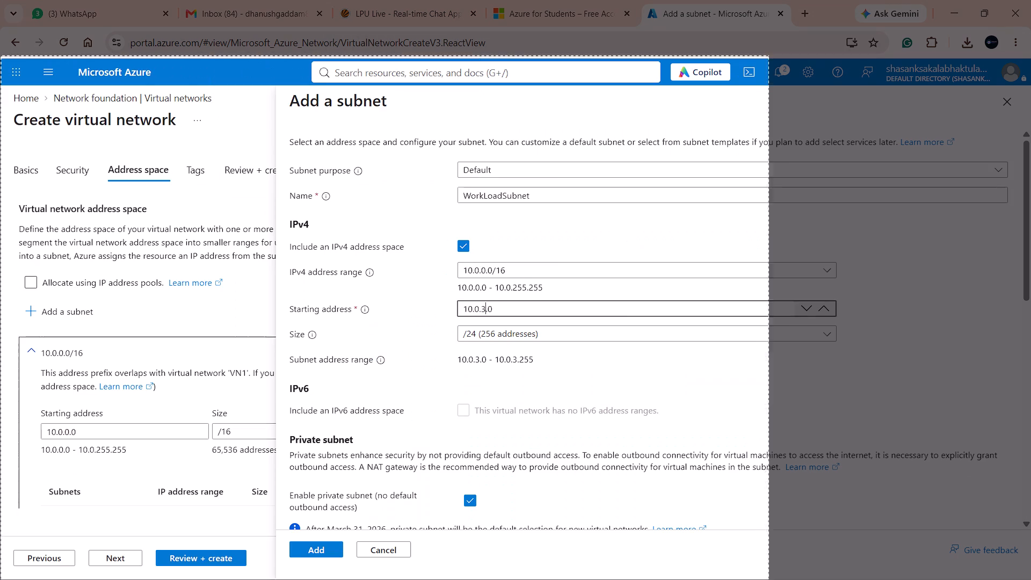
left_click_drag(895, 579, 1028, 577)
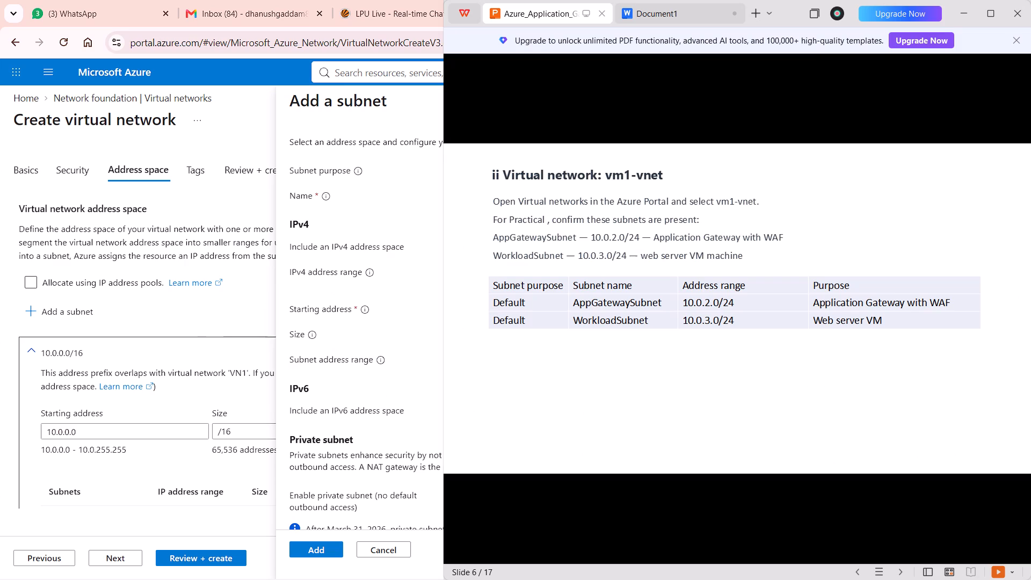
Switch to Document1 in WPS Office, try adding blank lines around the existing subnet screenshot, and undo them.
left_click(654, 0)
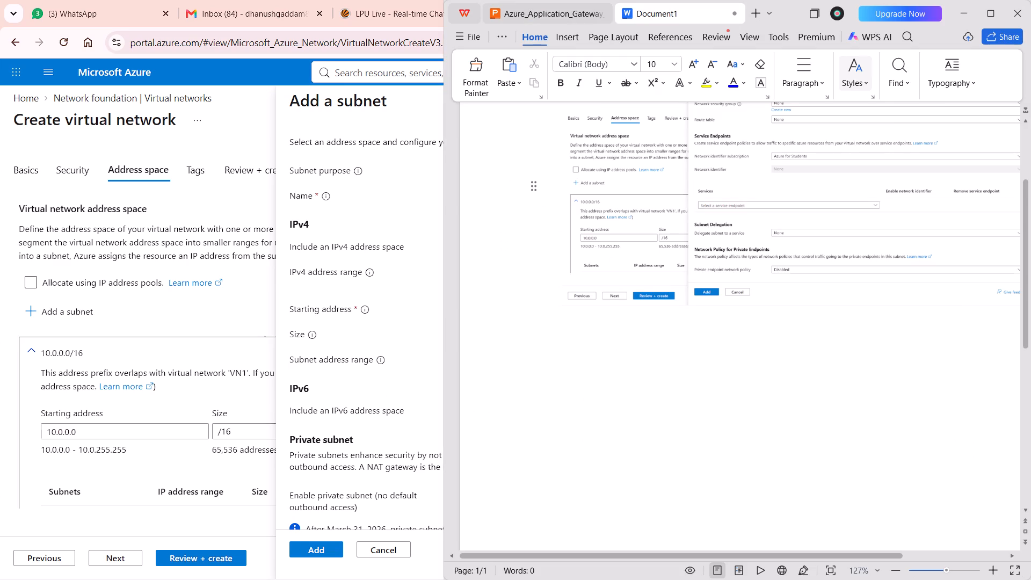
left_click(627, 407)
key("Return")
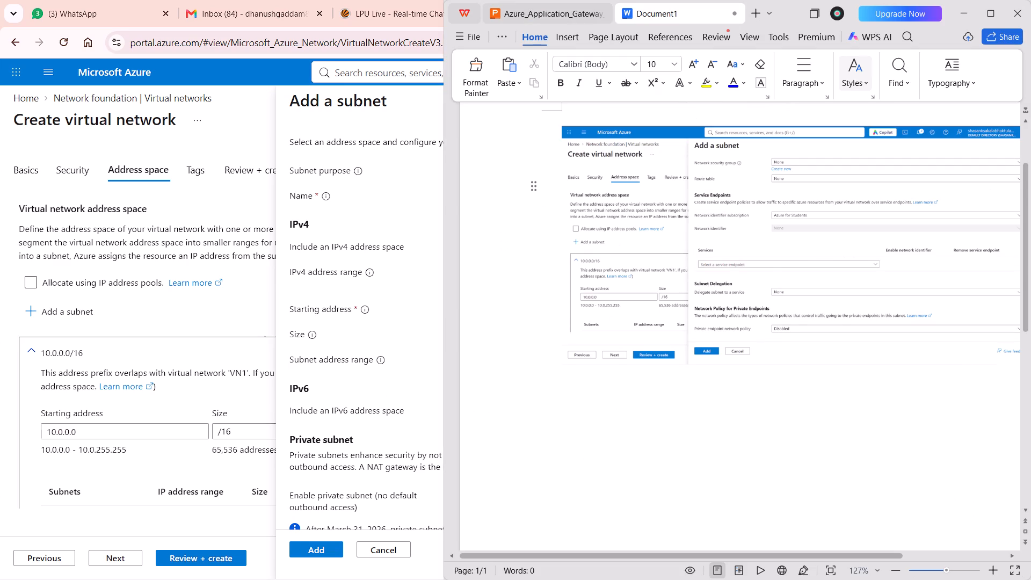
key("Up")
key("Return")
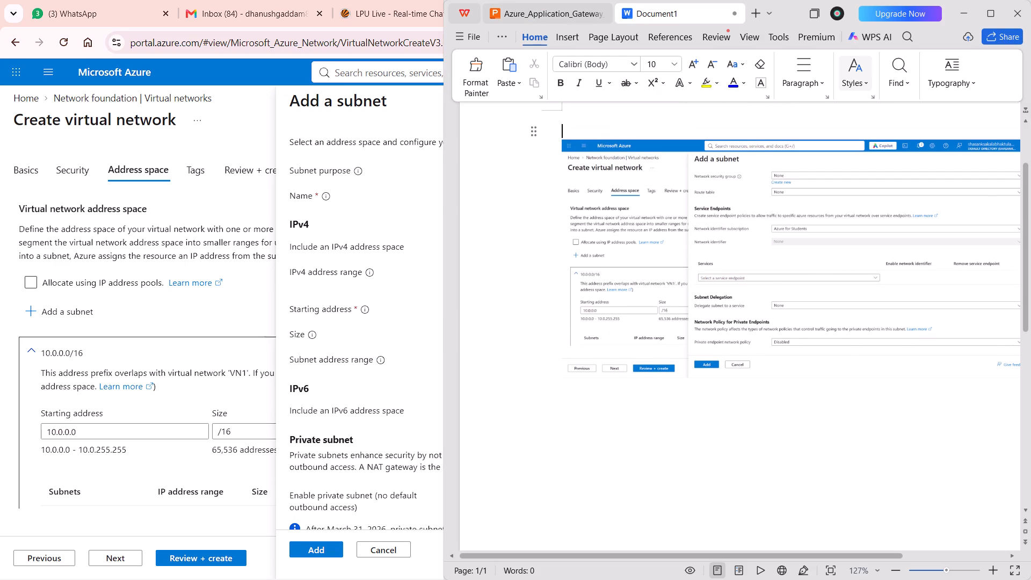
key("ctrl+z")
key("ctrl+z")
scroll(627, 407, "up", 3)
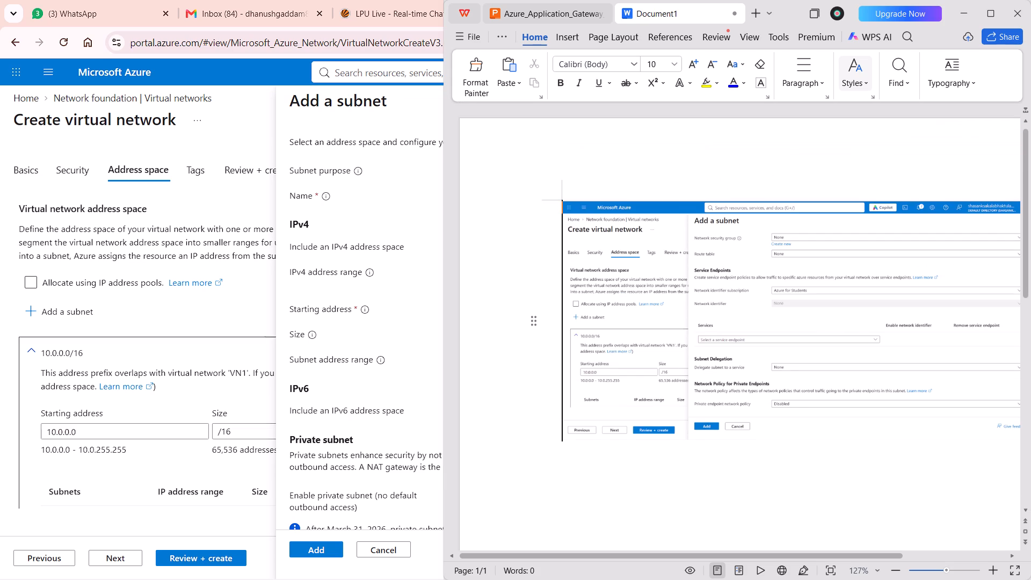
Change the existing subnet screenshot in Document1 from in line with text to the first text wrapping layout.
left_click(614, 506)
left_click_drag(614, 506, 740, 266)
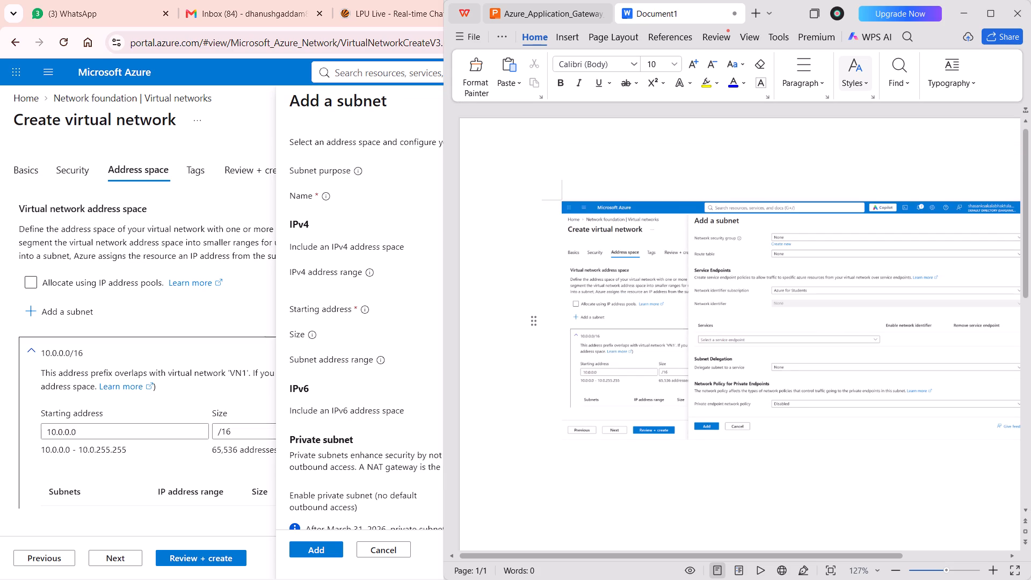
left_click(740, 266)
left_click(723, 163)
left_click_drag(722, 285, 723, 229)
scroll(723, 229, "left", 2)
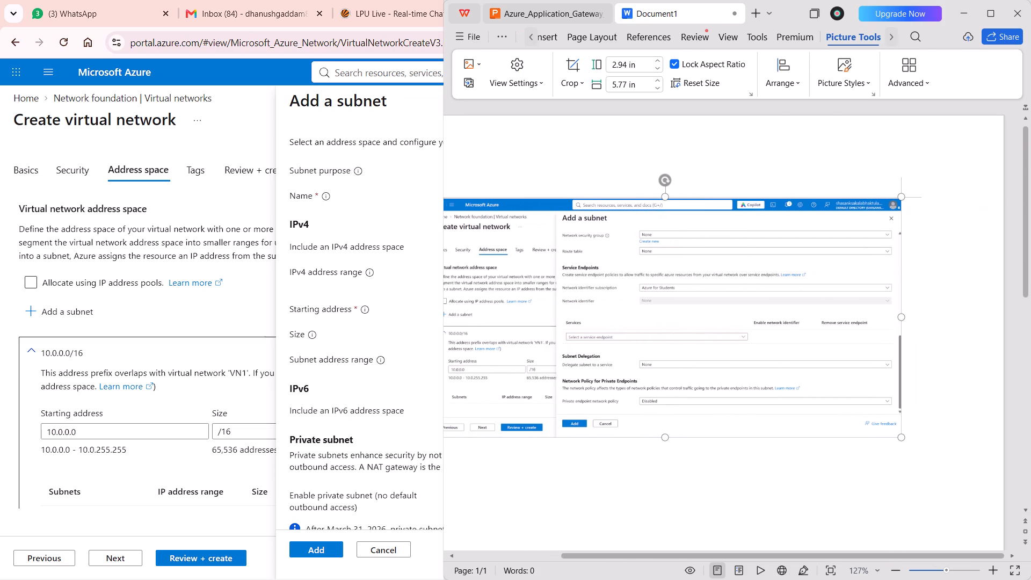
left_click(723, 229)
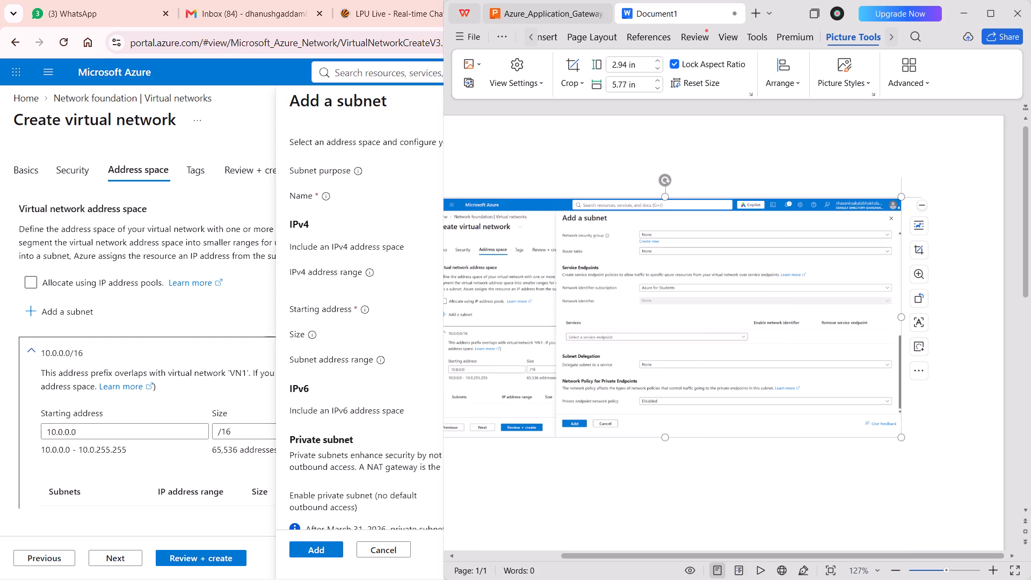
left_click(913, 229)
left_click(942, 336)
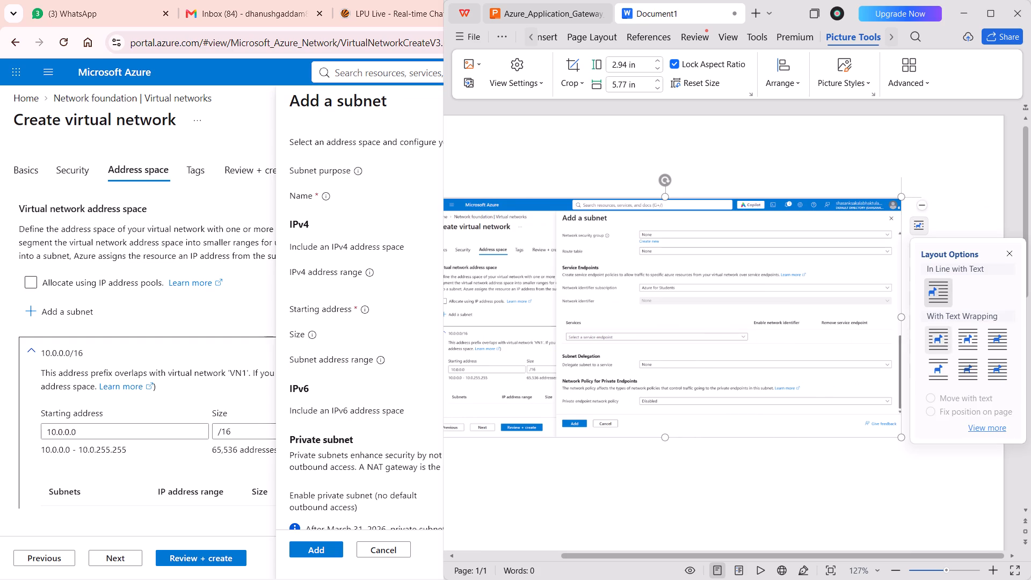
Paste the captured WorkLoadSubnet screenshot on the line below the existing subnet screenshot in Document1.
scroll(721, 357, "right", 1)
left_click(552, 465)
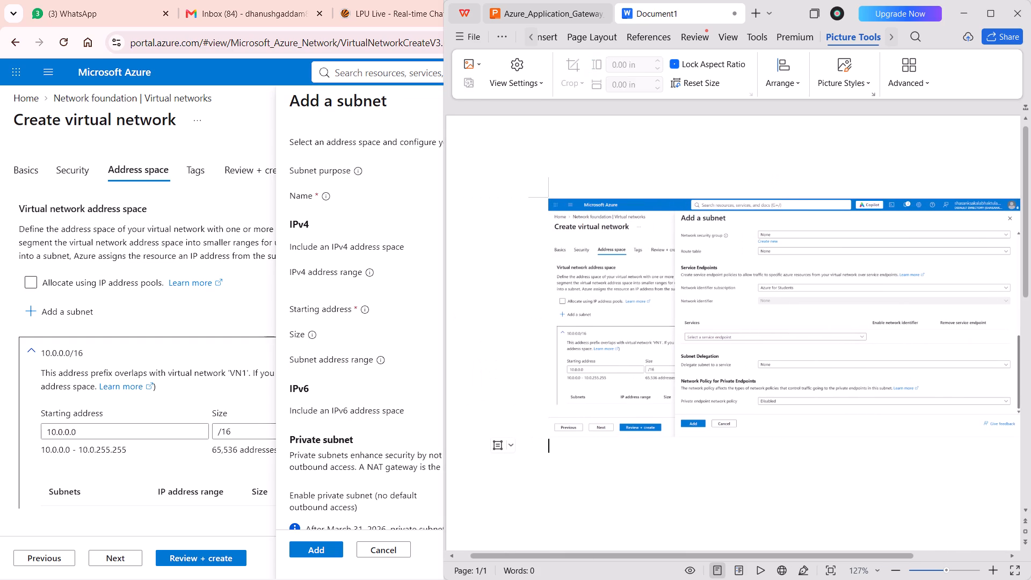
key("Return")
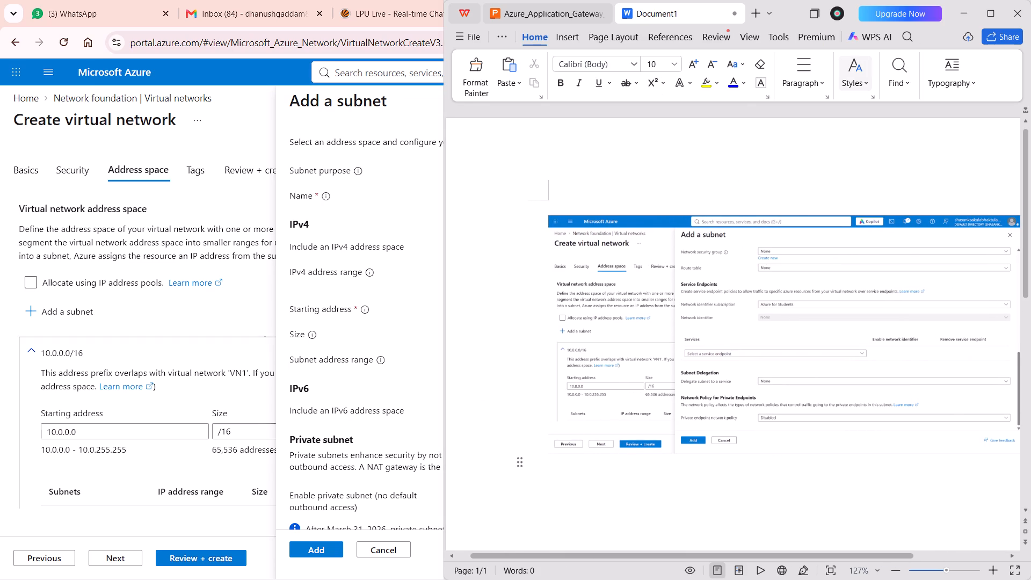
key("ctrl+z")
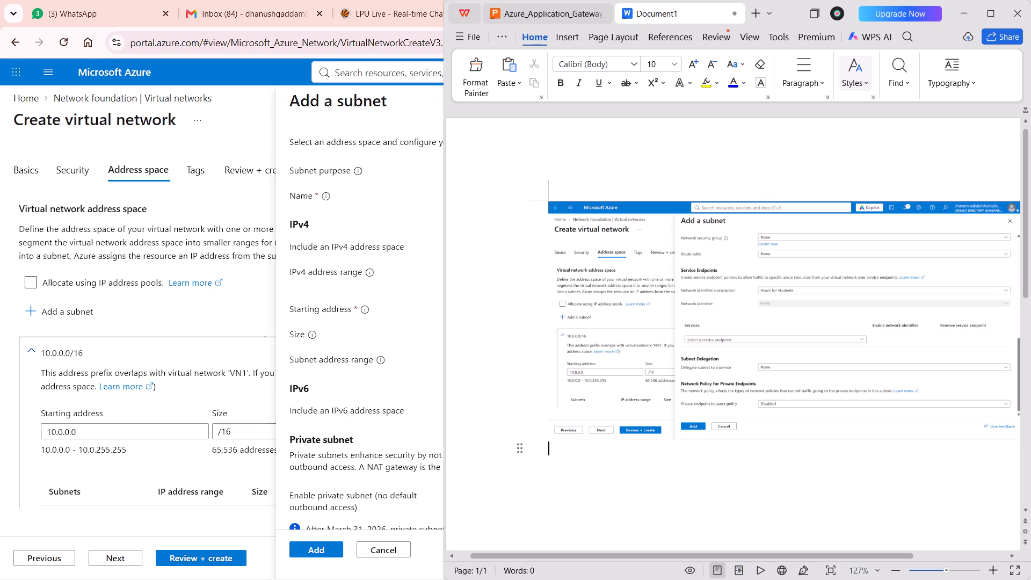
left_click(584, 478)
key("Down")
key("Down")
key("Down")
key("Down")
key("ctrl+v")
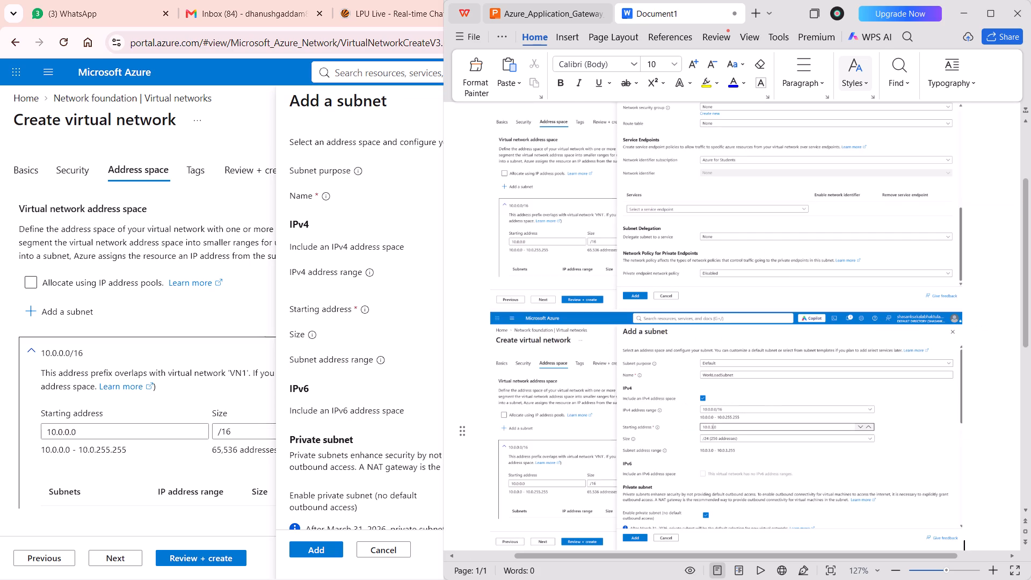
Adjust the position of the earlier subnet screenshot above the pasted WorkLoadSubnet one.
left_click_drag(693, 207, 692, 180)
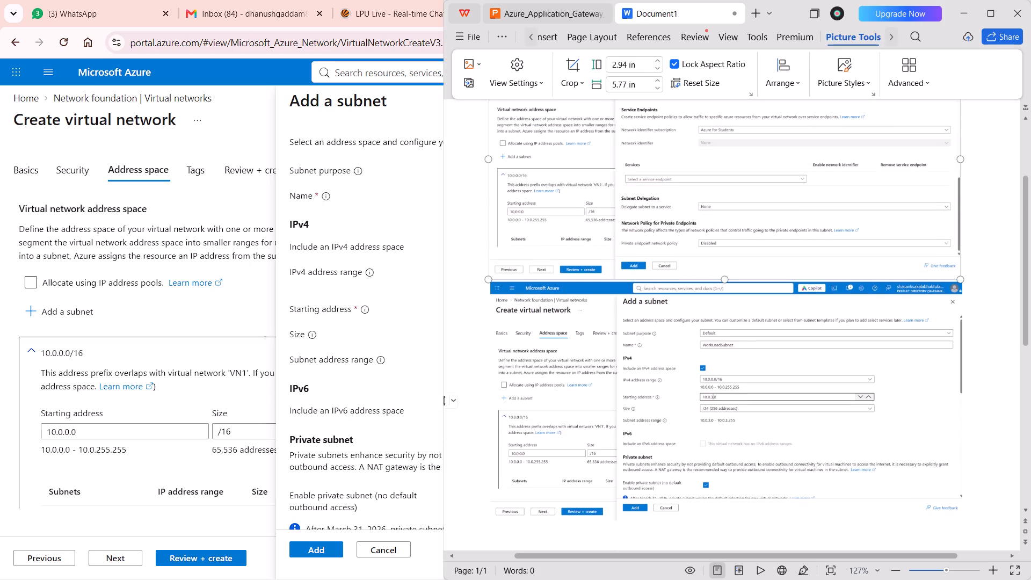